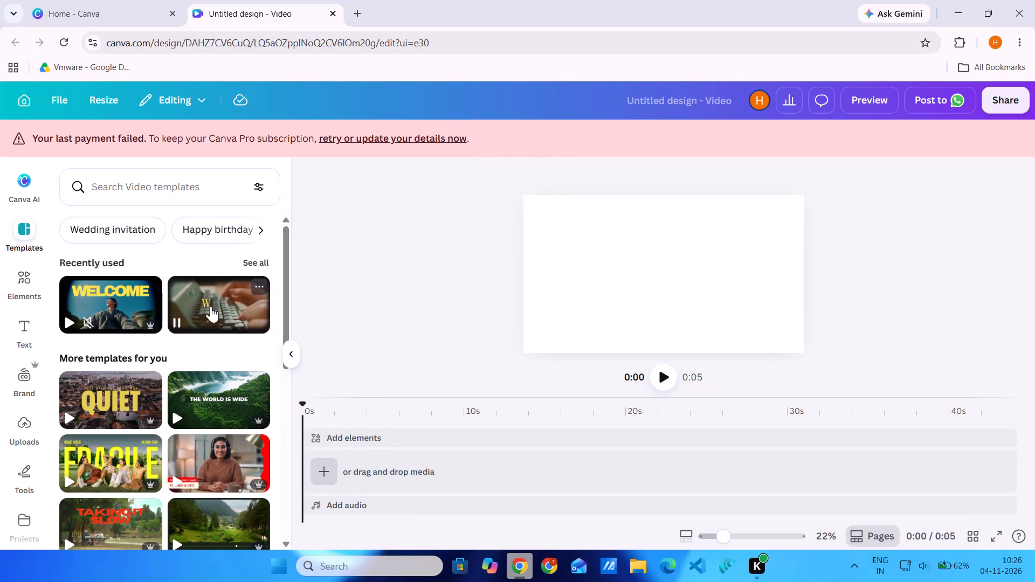
Apply the "5" countdown page of the Black and White Old Movie Silent Film Credits Cinema Video template to the blank video.
scroll(247, 433, "down", 2)
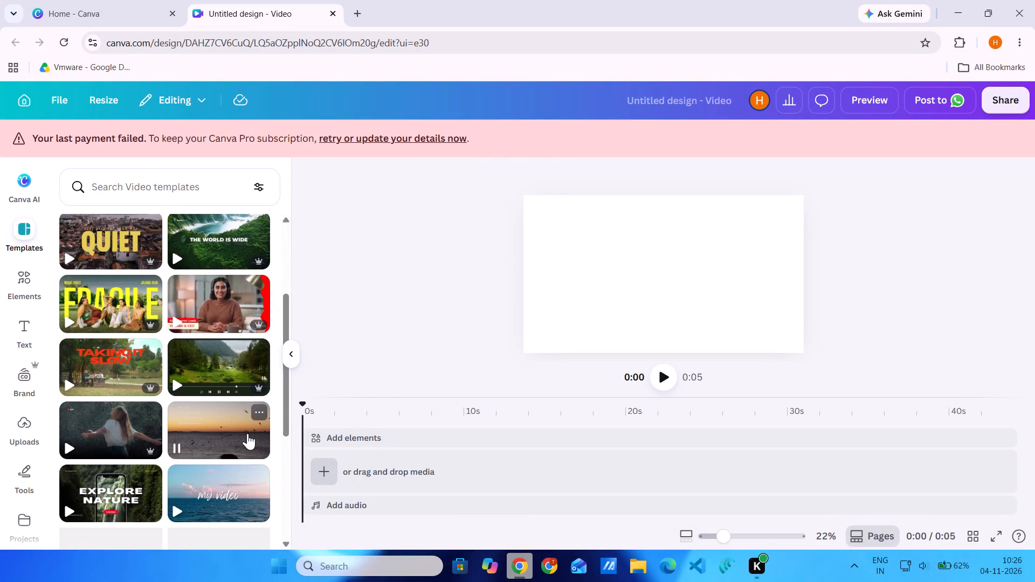
scroll(247, 433, "down", 3)
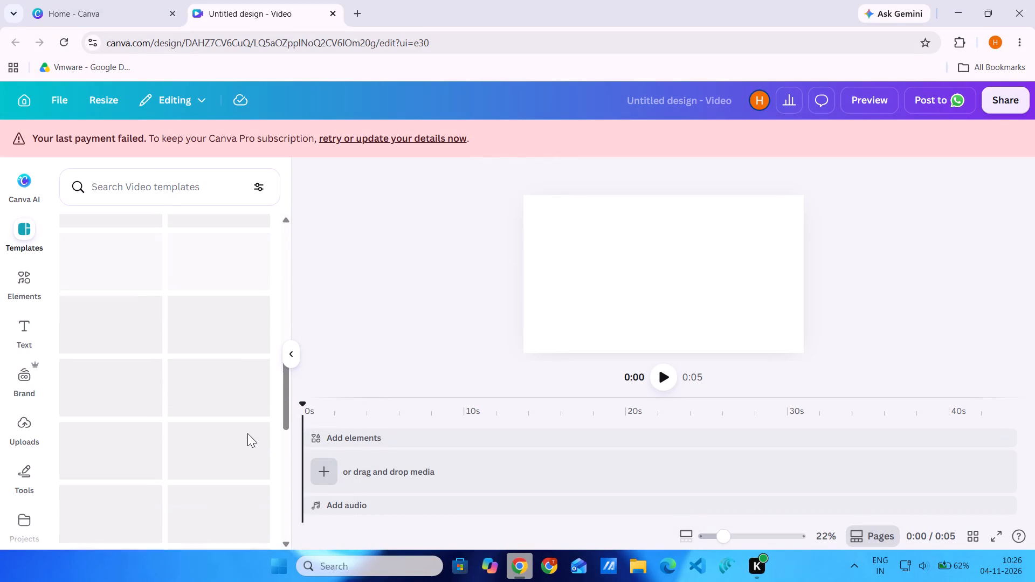
scroll(247, 433, "down", 2)
scroll(247, 433, "up", 1)
scroll(247, 433, "down", 1)
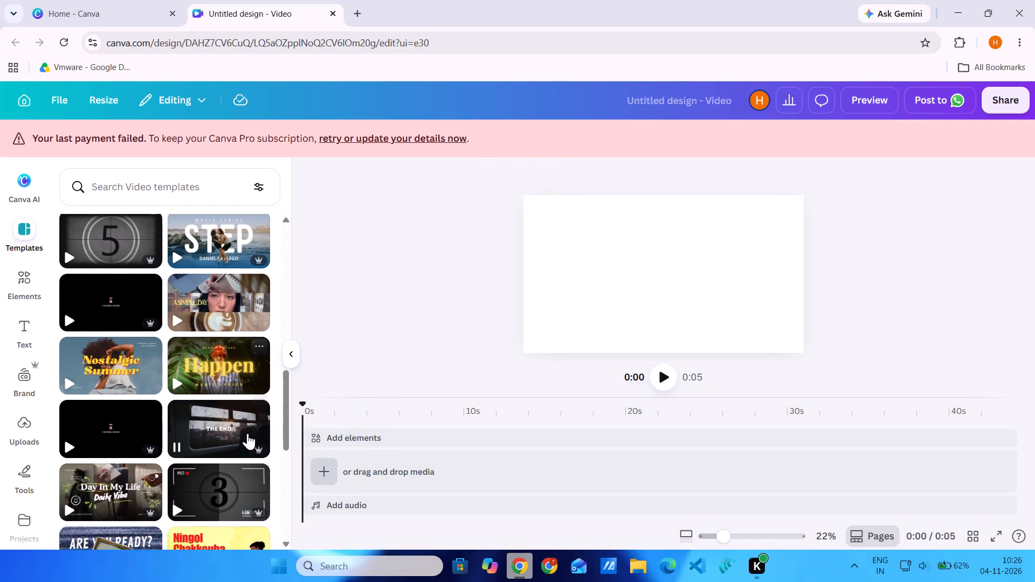
scroll(247, 433, "down", 1)
left_click(142, 236)
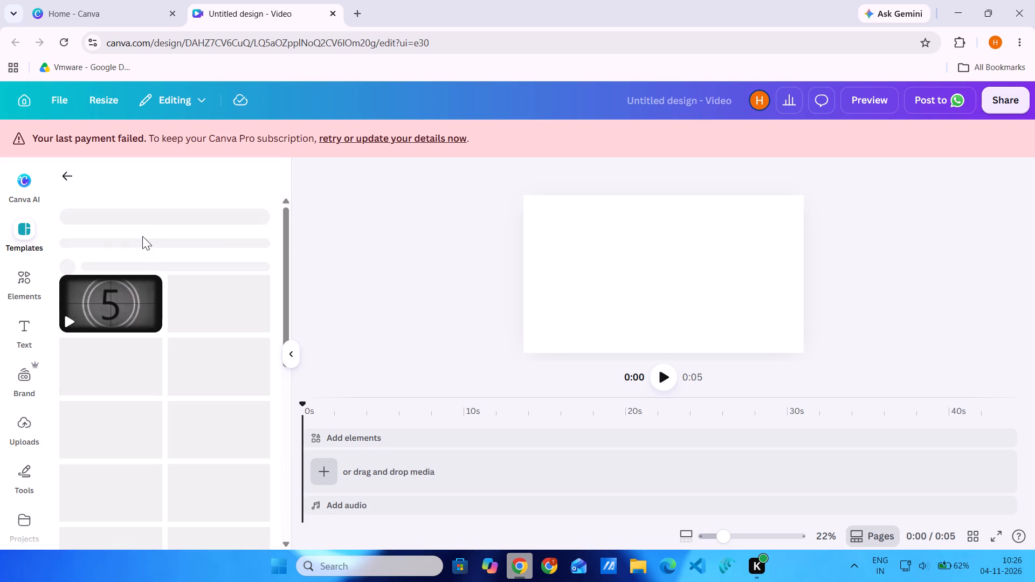
left_click(118, 377)
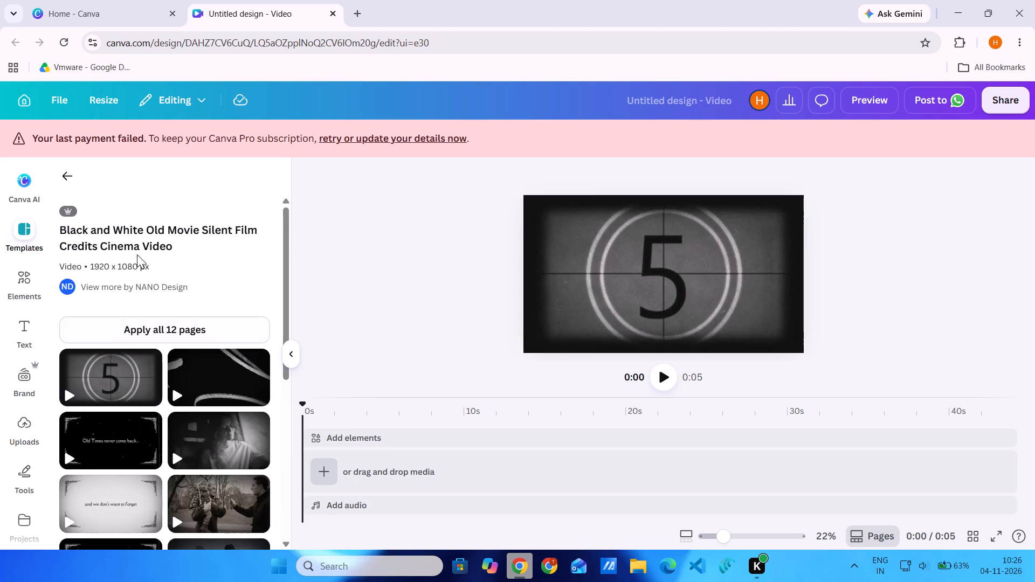
left_click(67, 174)
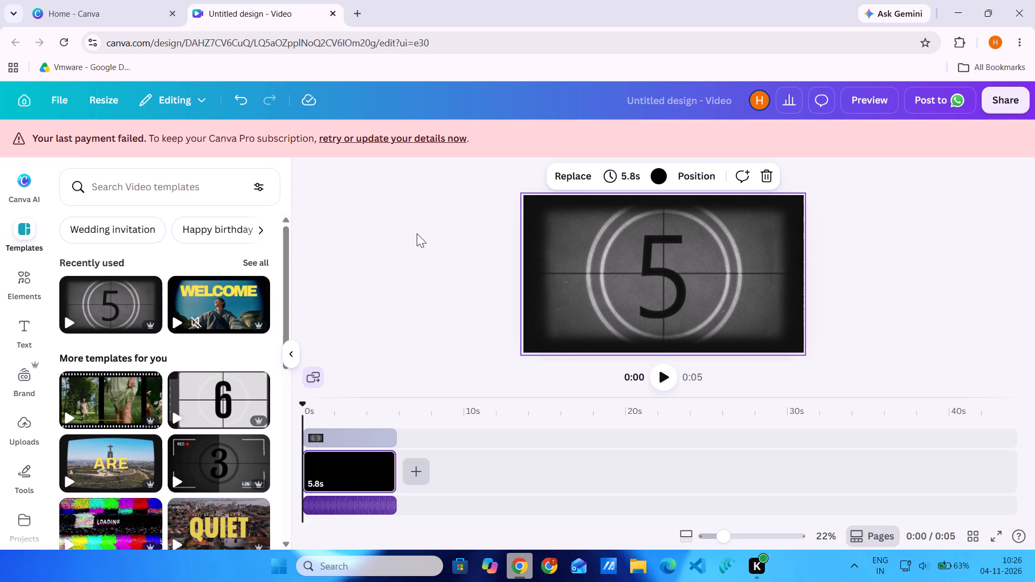
Search the video templates for "bikes and cars", look through the designs, and clear the search.
left_click(231, 198)
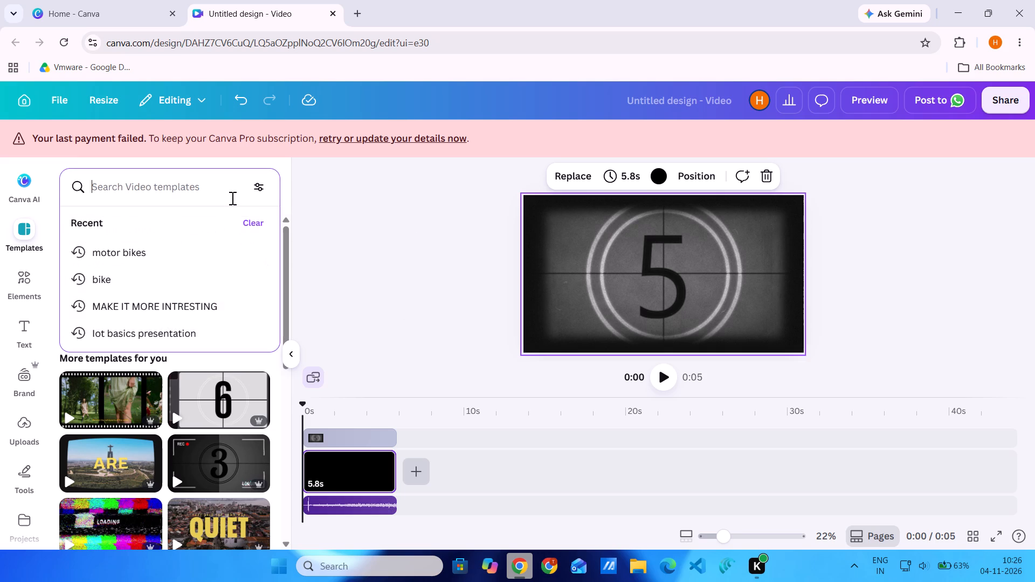
type("bikes")
key("space")
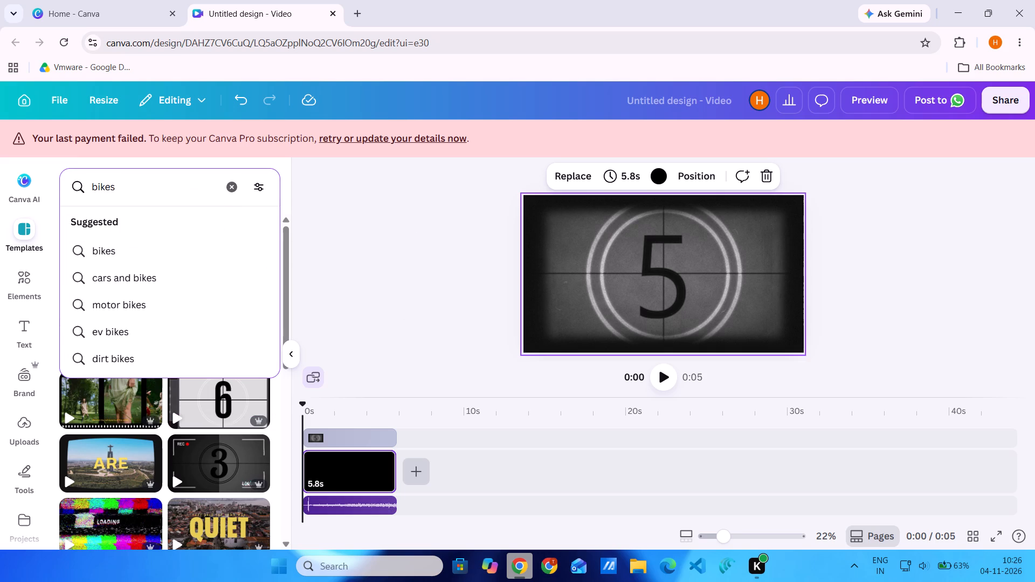
type("and cars")
key("Return")
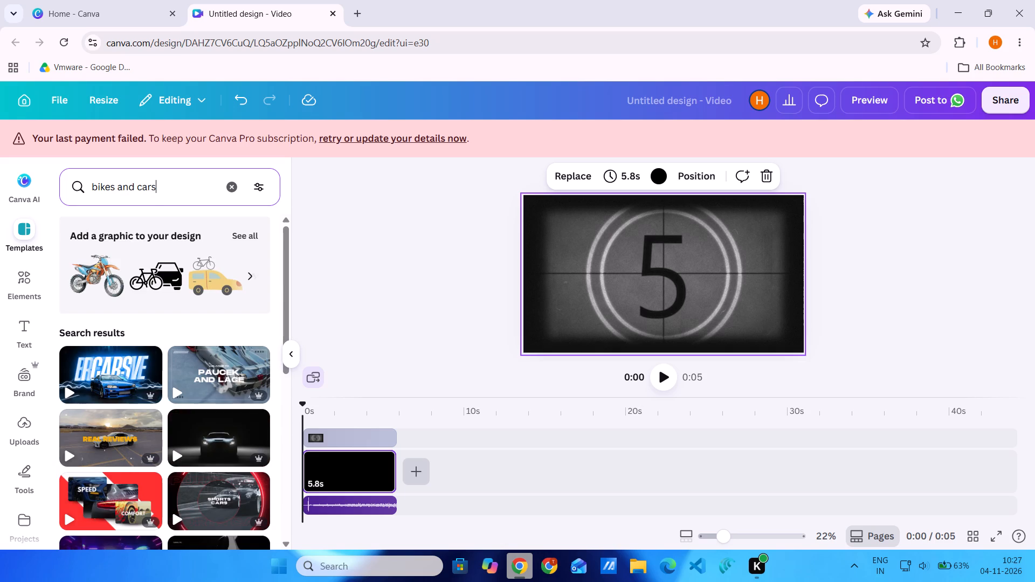
scroll(187, 388, "down", 1)
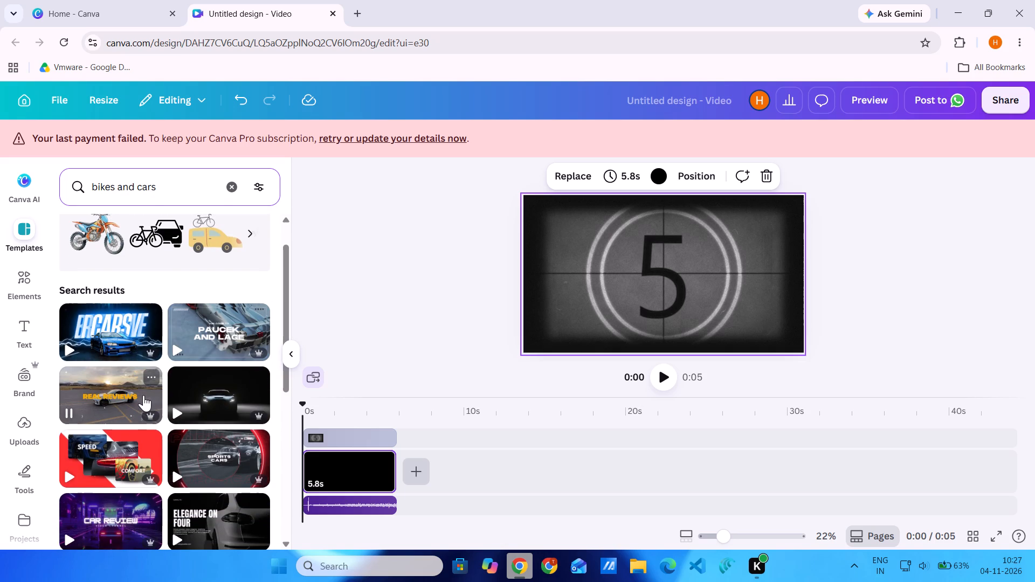
scroll(146, 394, "down", 1)
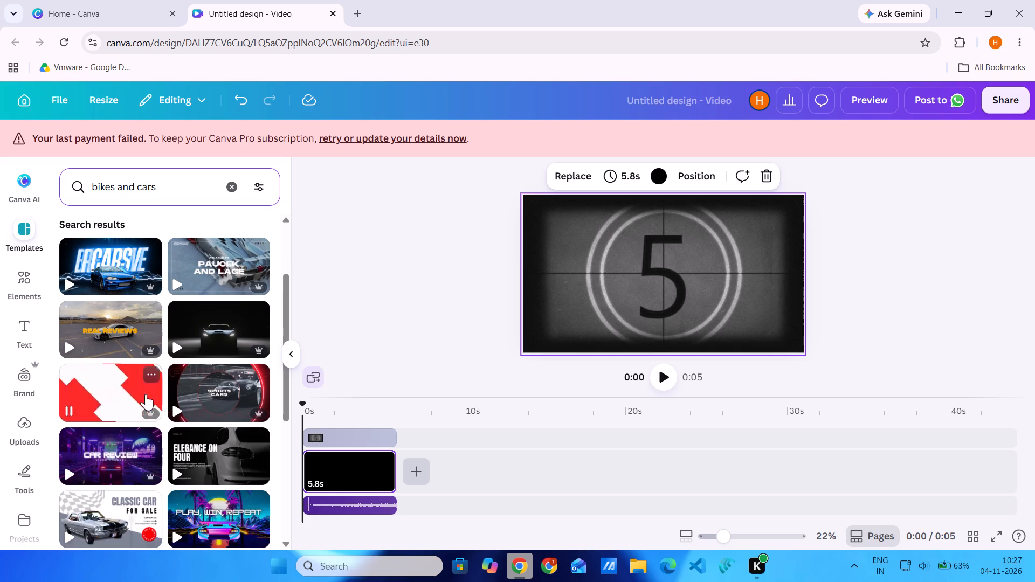
scroll(146, 394, "down", 2)
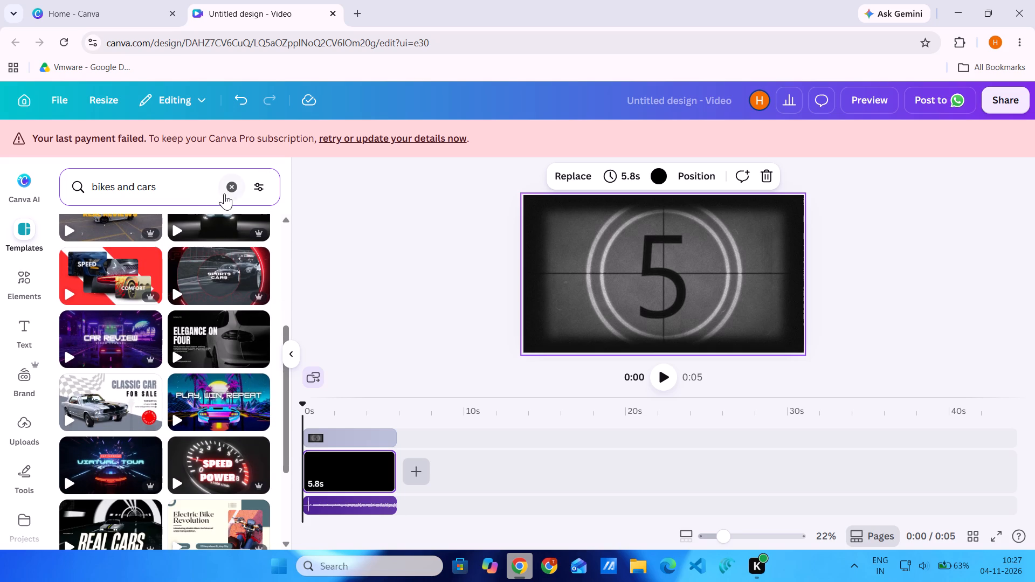
left_click(224, 193)
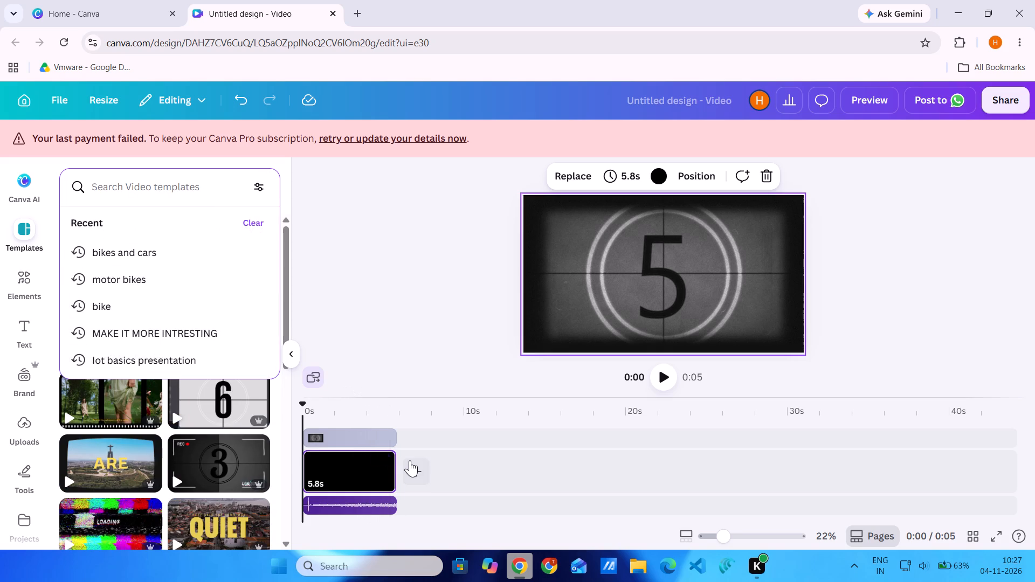
Search the stock videos for CARS and add the 10-second clip of a dark car with blue-purple light streaks after the countdown.
left_click(410, 460)
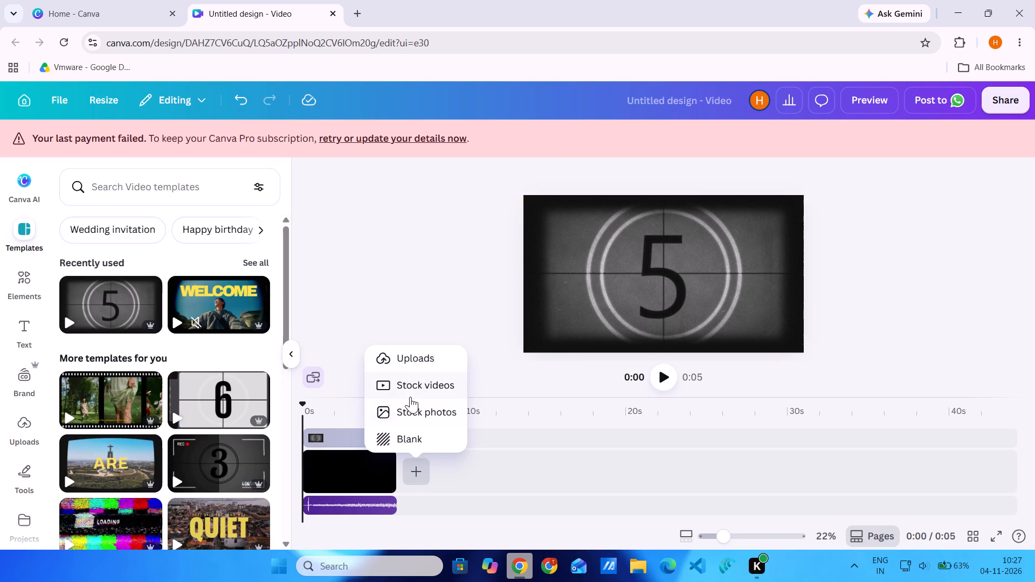
left_click(410, 389)
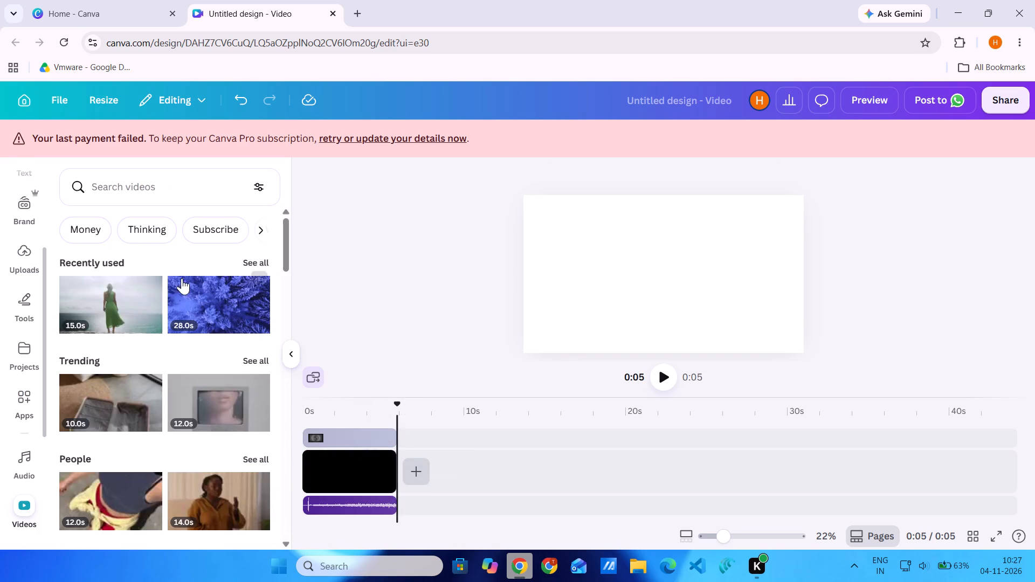
left_click(154, 184)
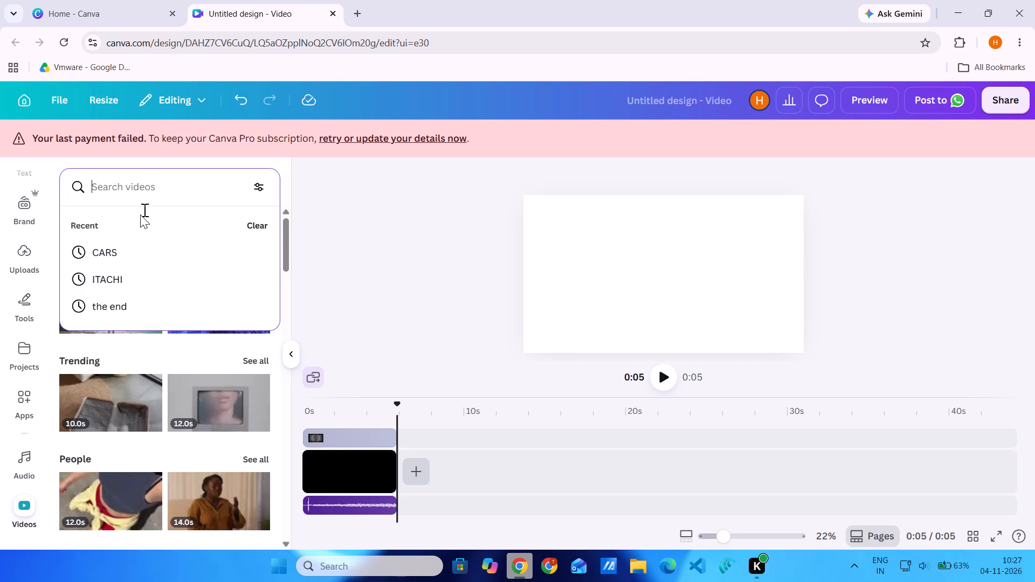
left_click(121, 254)
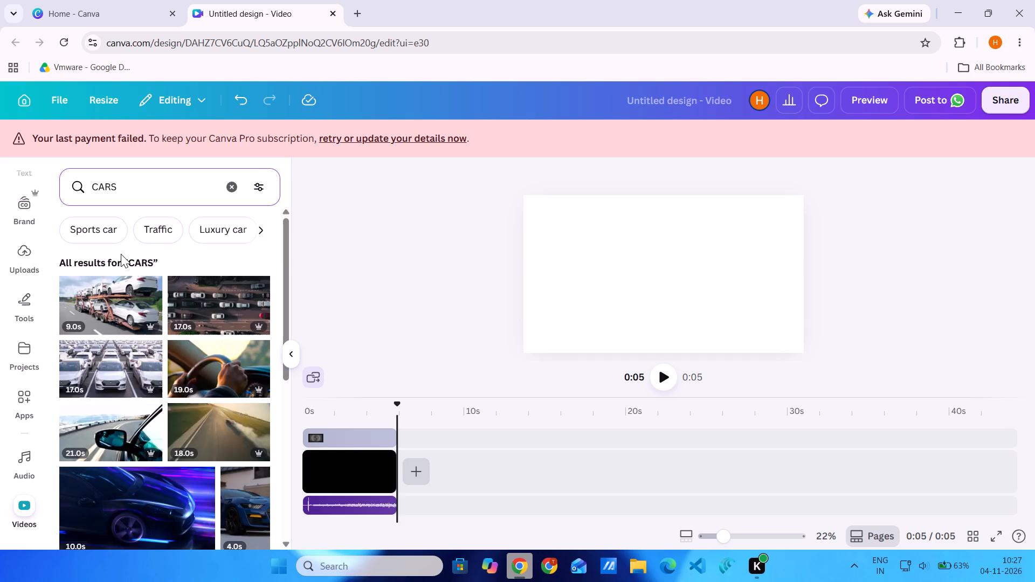
scroll(138, 303, "down", 2)
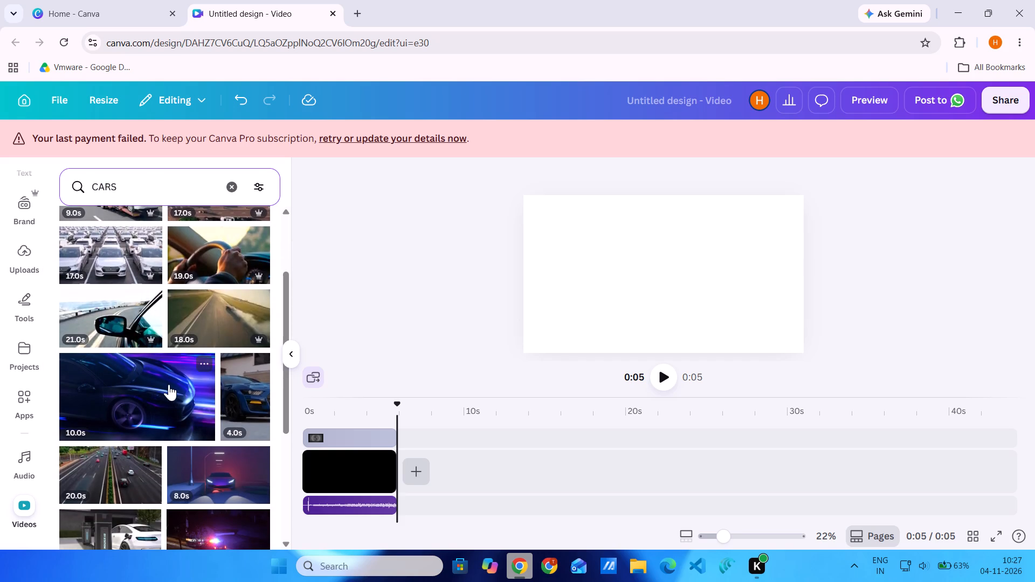
scroll(182, 387, "down", 1)
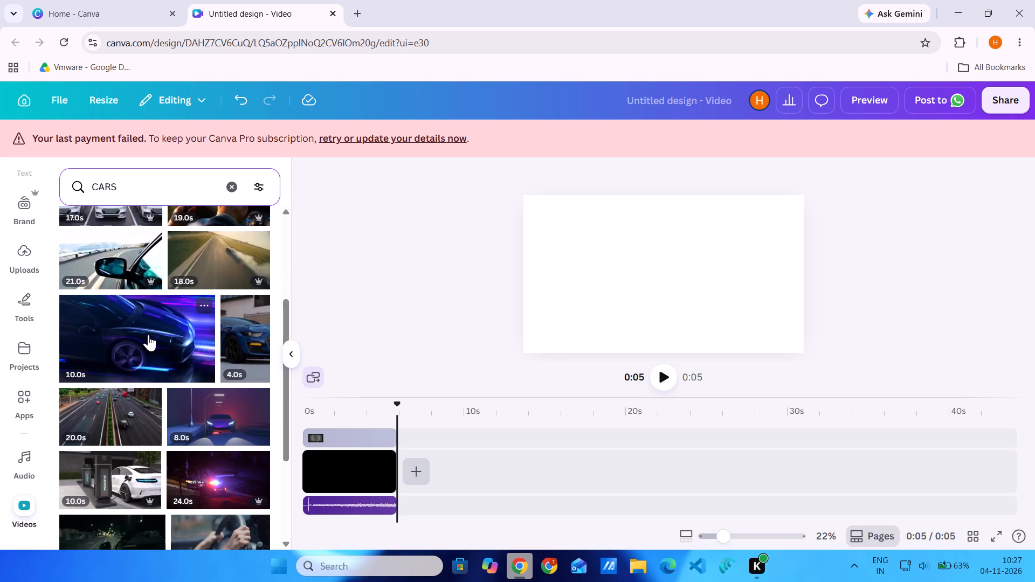
left_click(148, 335)
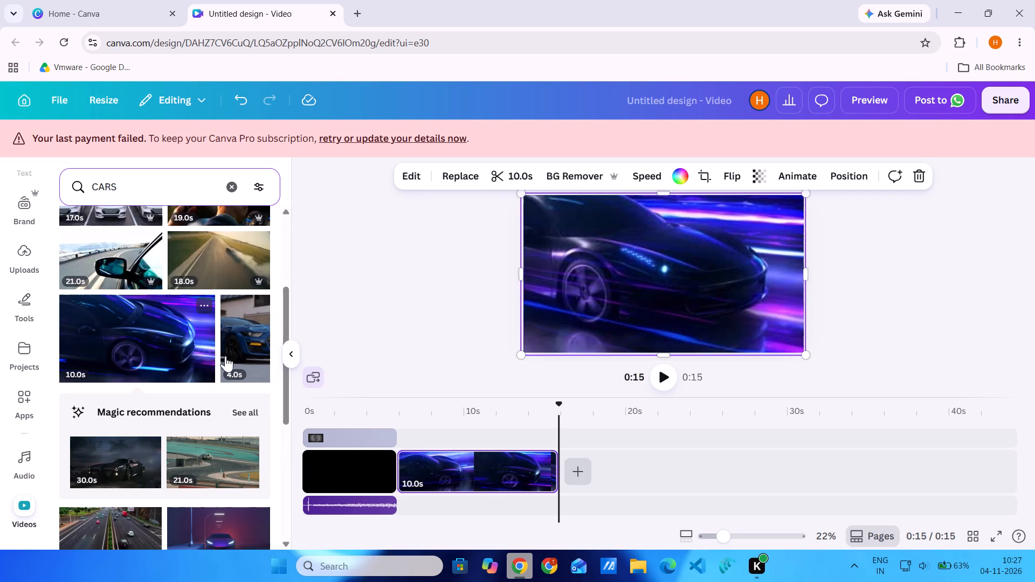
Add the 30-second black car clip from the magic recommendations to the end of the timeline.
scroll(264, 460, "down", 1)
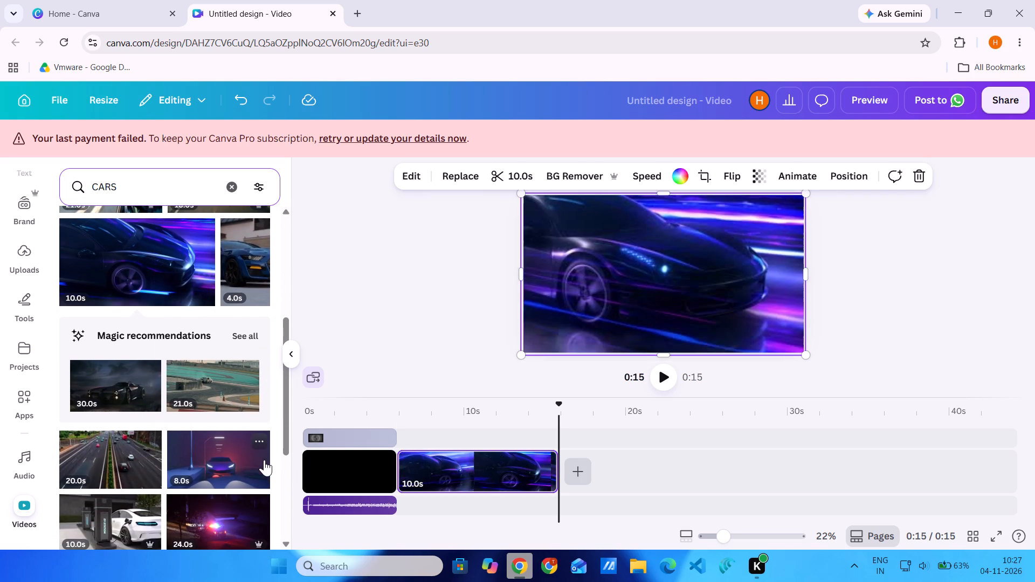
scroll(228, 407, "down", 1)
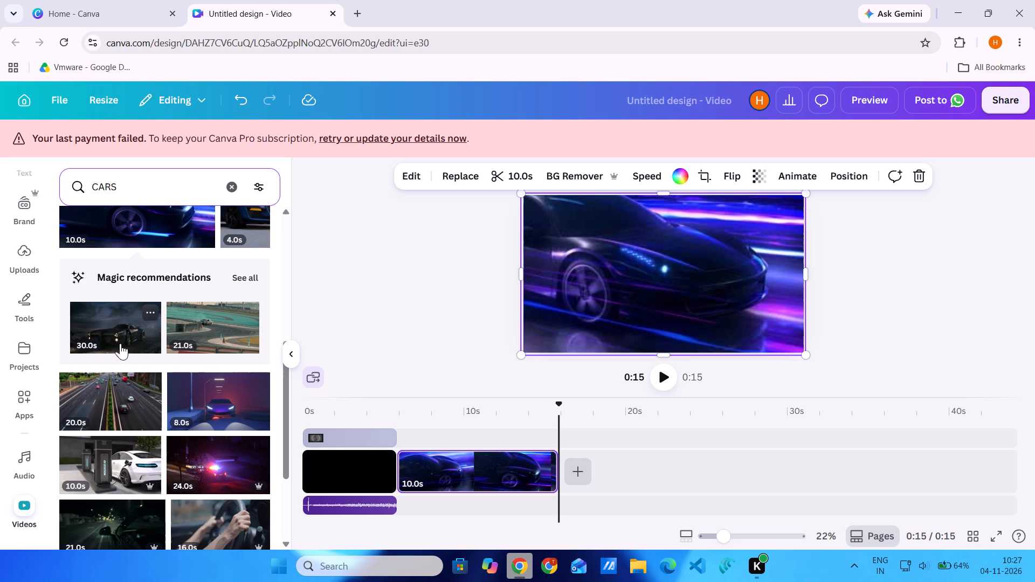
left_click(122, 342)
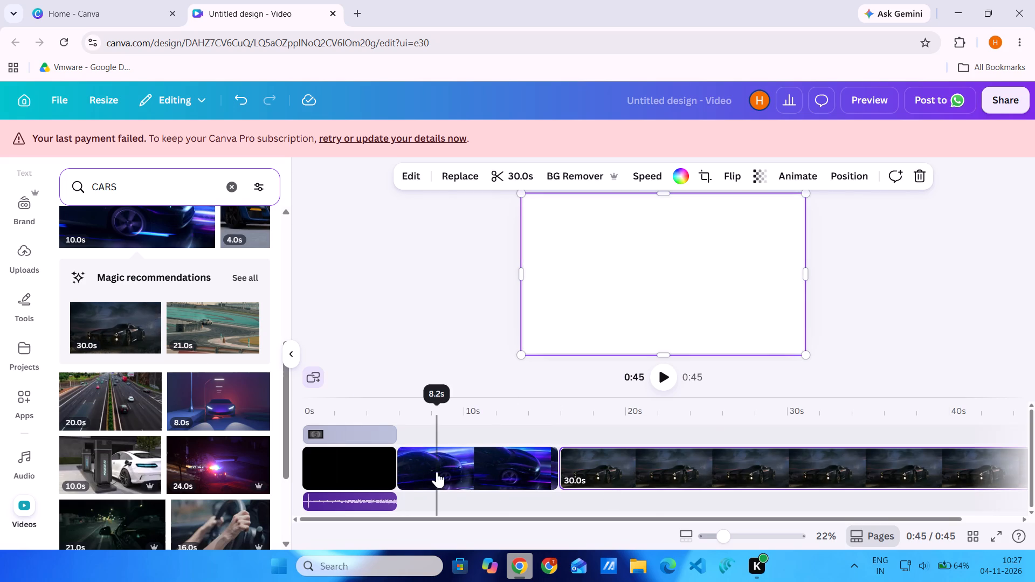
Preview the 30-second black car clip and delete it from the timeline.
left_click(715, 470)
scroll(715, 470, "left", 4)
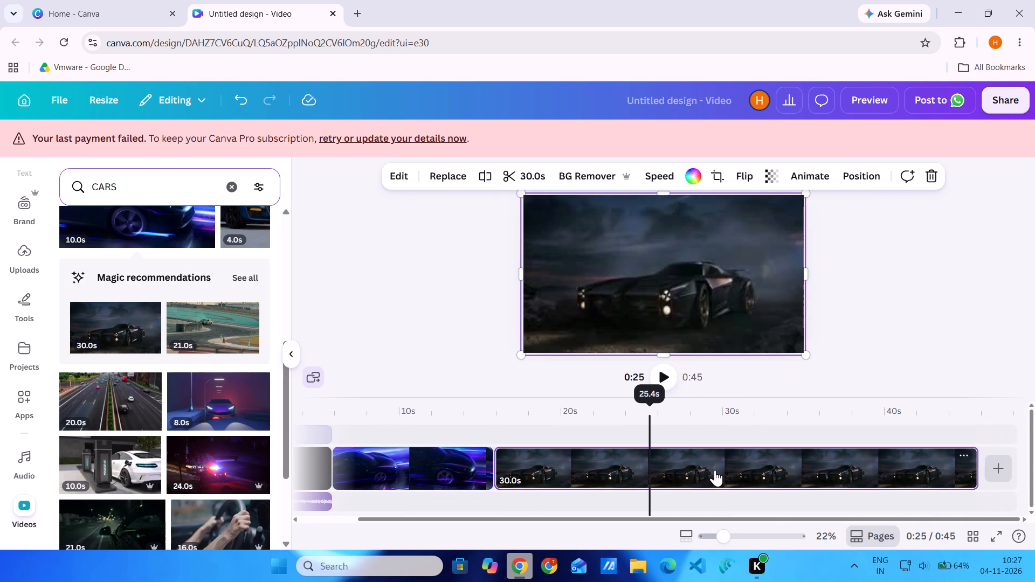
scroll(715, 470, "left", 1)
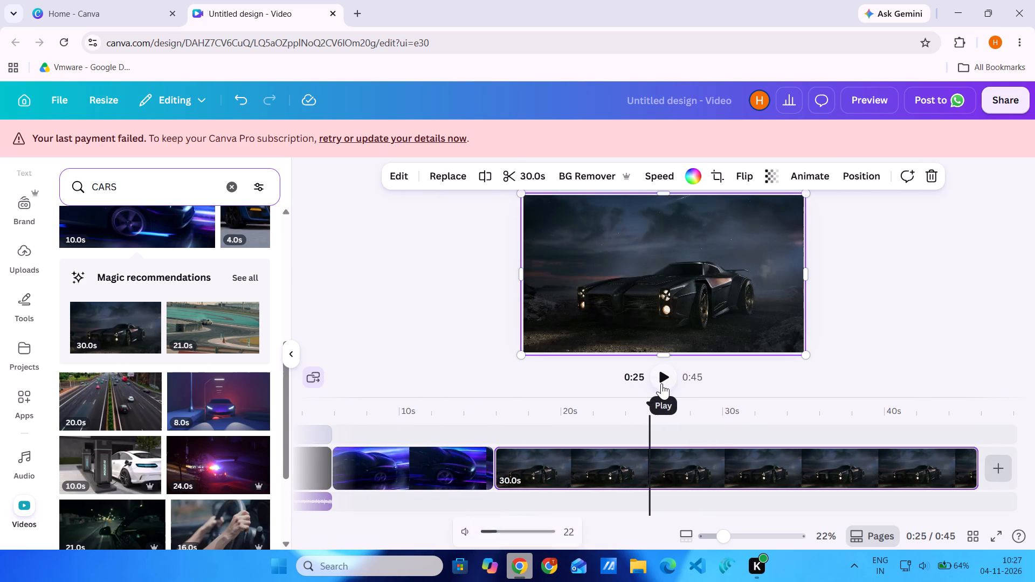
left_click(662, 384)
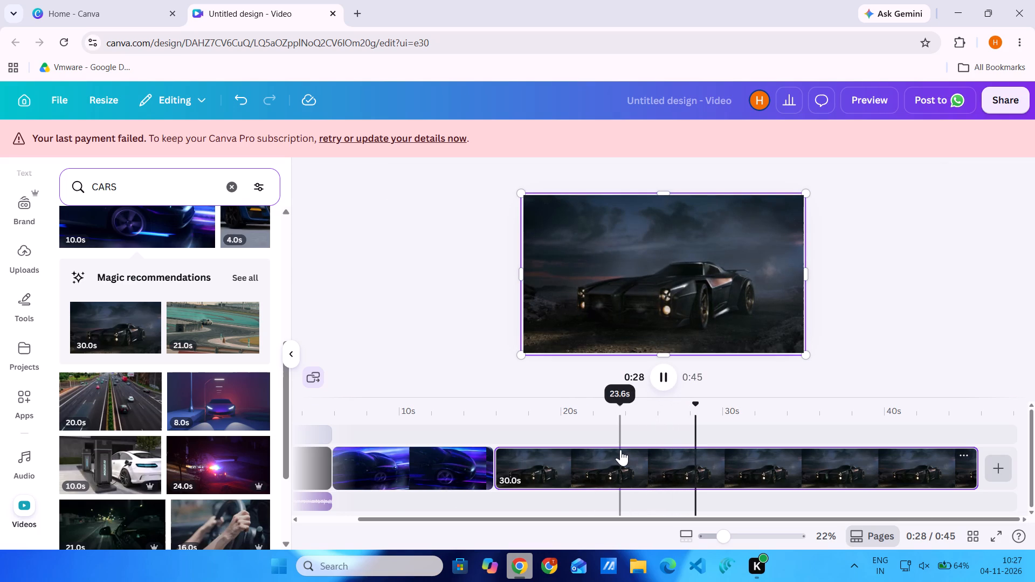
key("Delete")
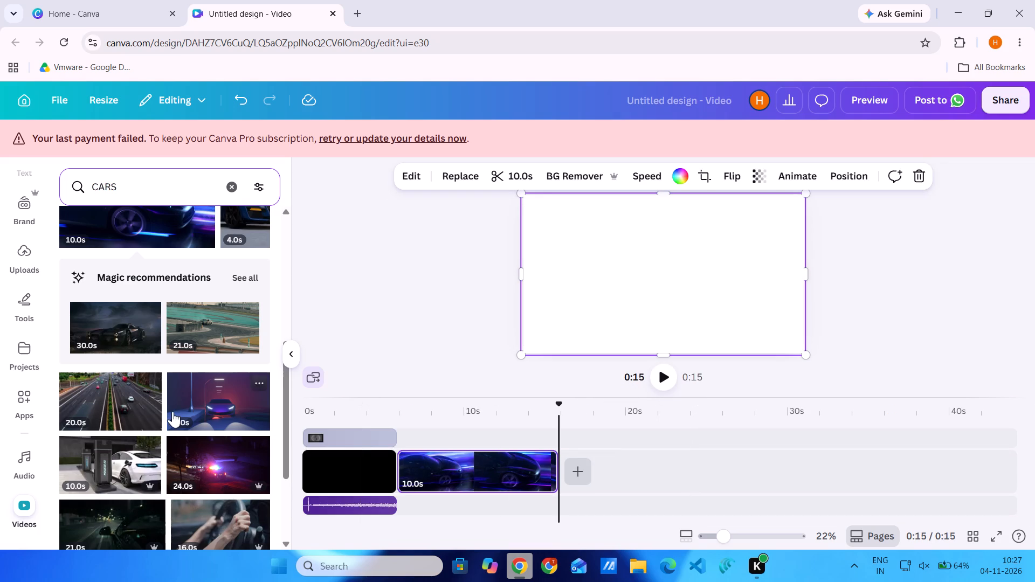
Look through the remaining CARS stock videos for another clip to use.
scroll(172, 411, "down", 4)
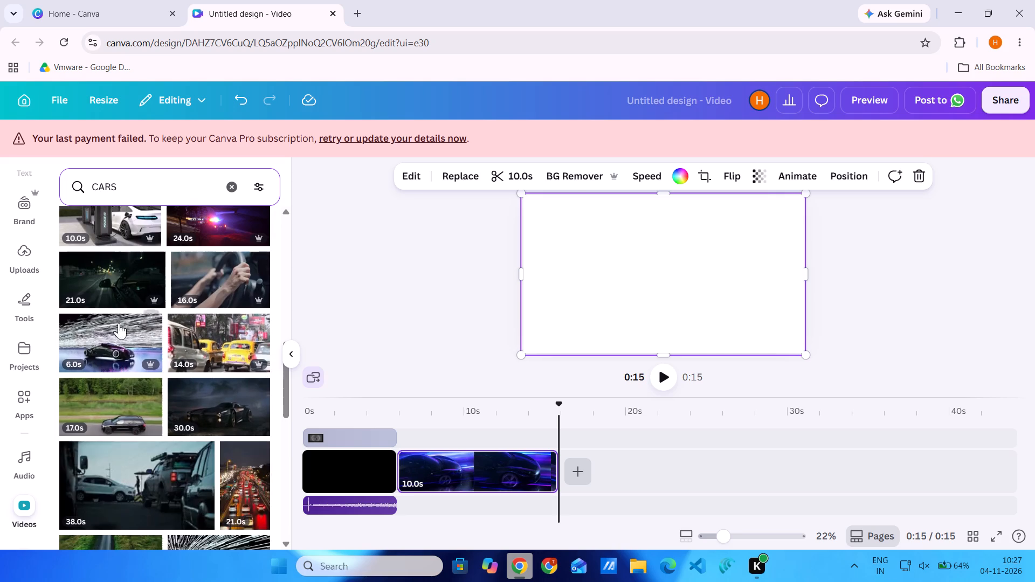
scroll(178, 358, "down", 4)
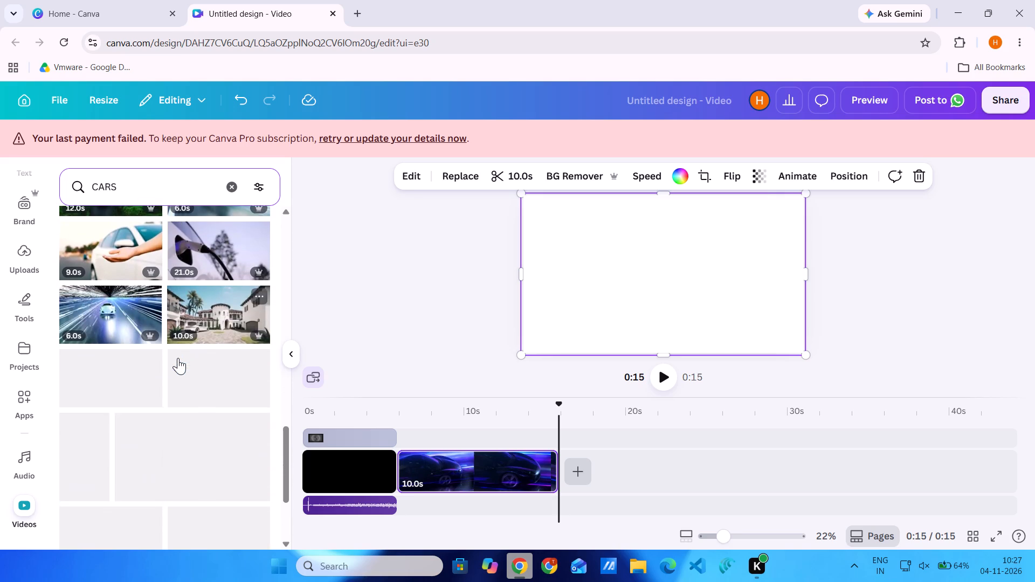
scroll(178, 358, "down", 1)
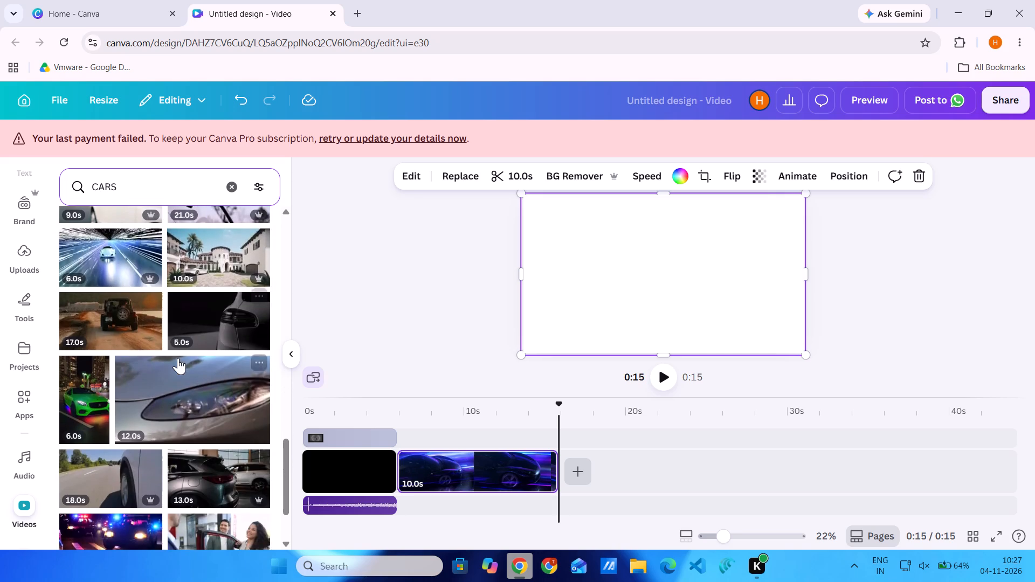
scroll(178, 358, "down", 2)
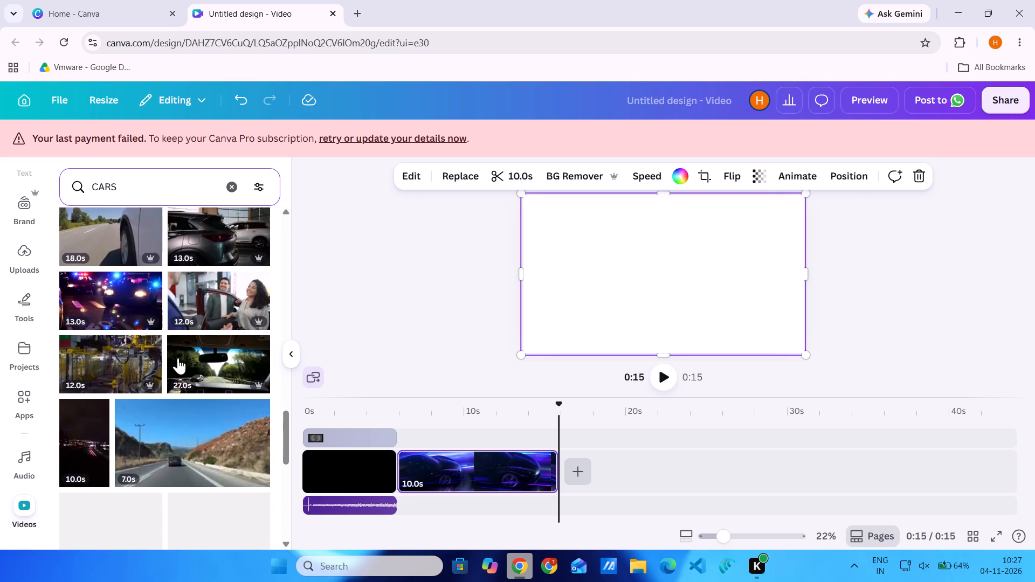
scroll(178, 358, "down", 3)
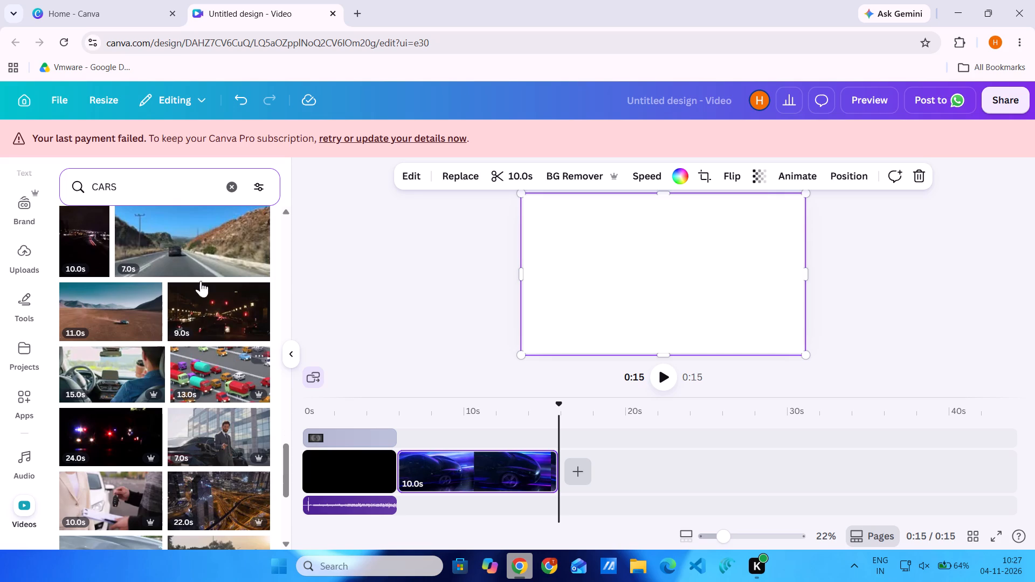
Search the stock videos for bikes and add the 11-second black motorcycle clip directly after the countdown.
left_click_drag(166, 165, 164, 173)
left_click(164, 173)
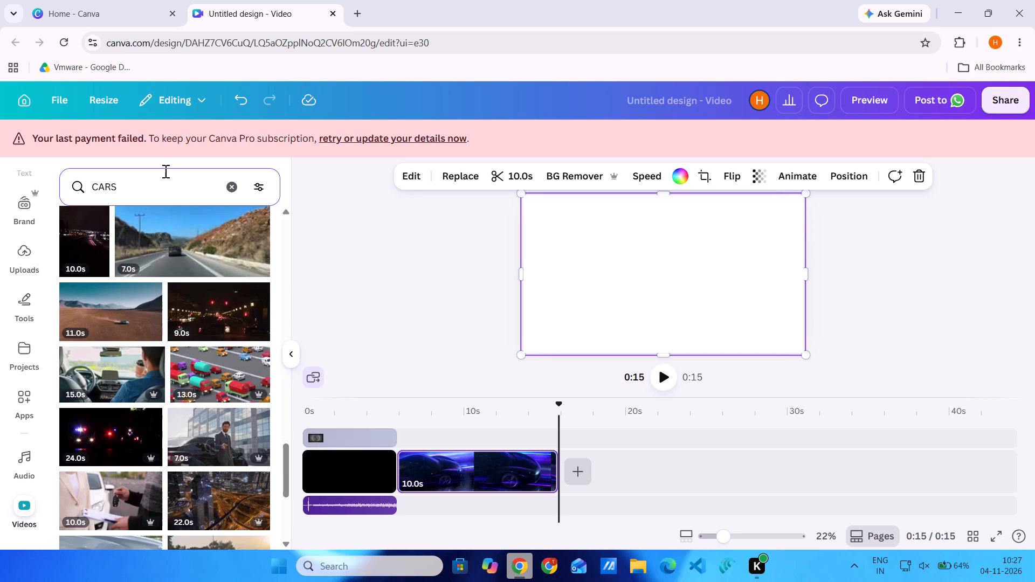
left_click(164, 173, "ctrl")
key("ctrl+a")
left_click(167, 200)
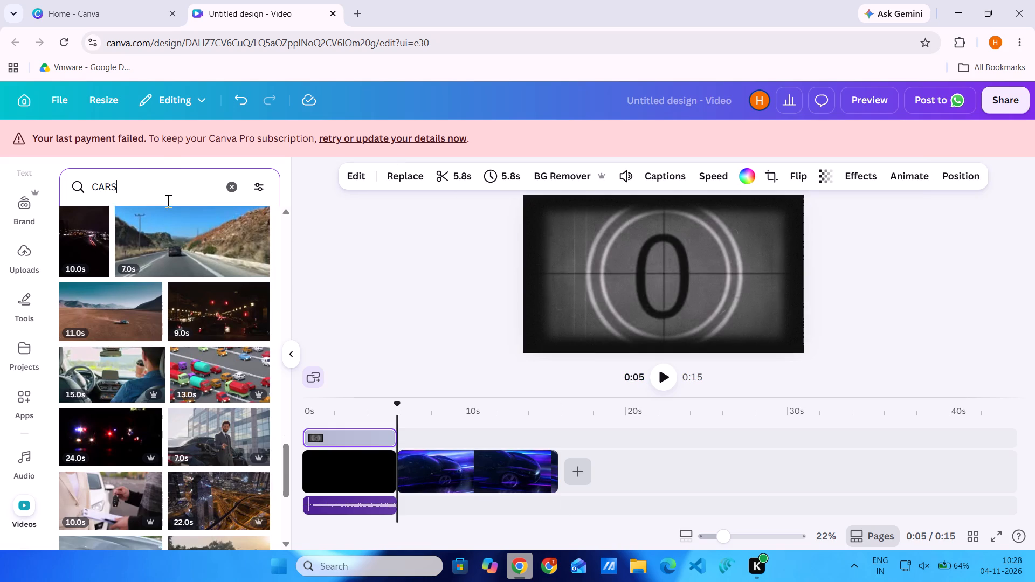
key("ctrl+a")
key("ctrl+BackSpace")
type("bikes")
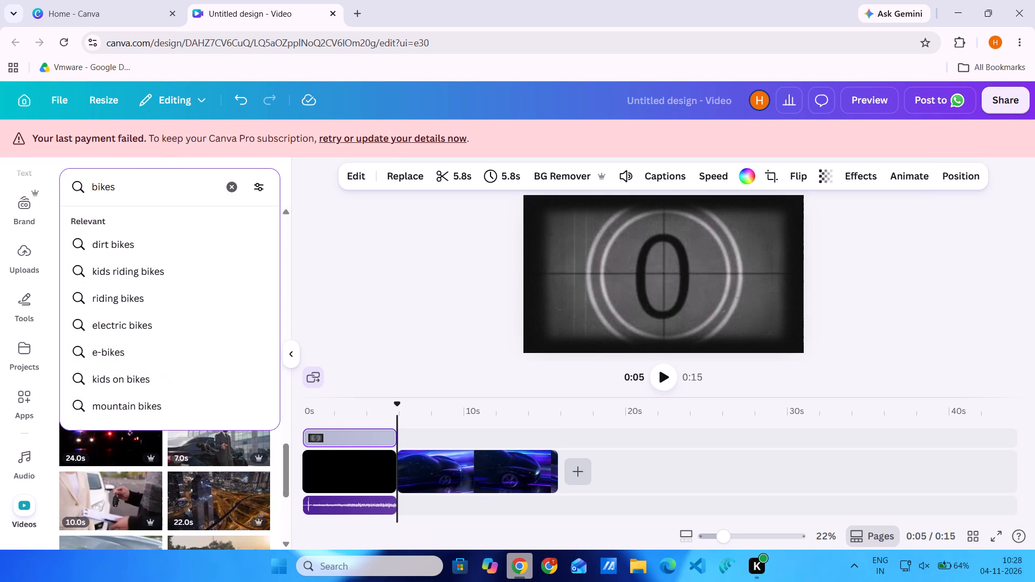
key("Return")
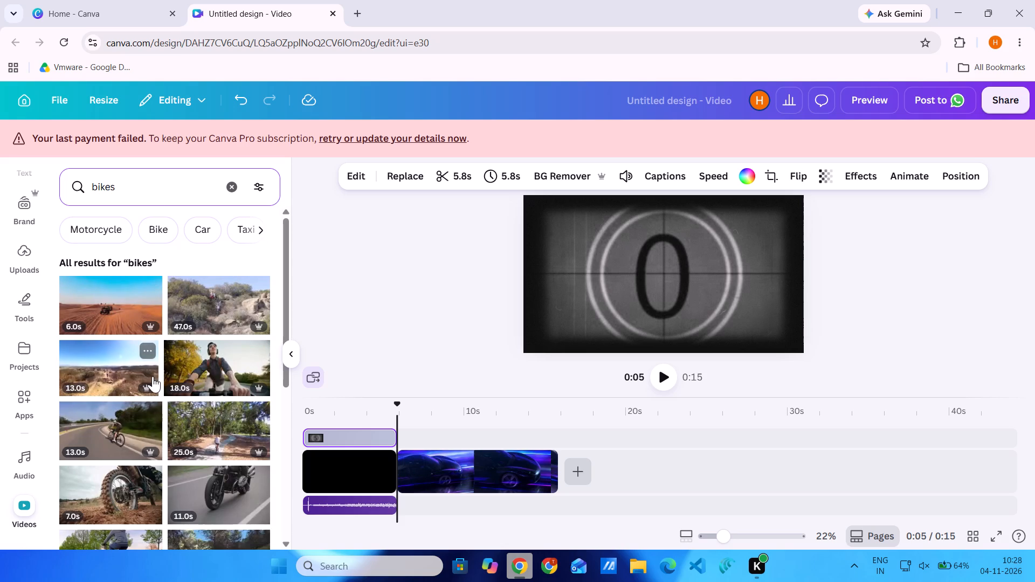
scroll(153, 376, "down", 1)
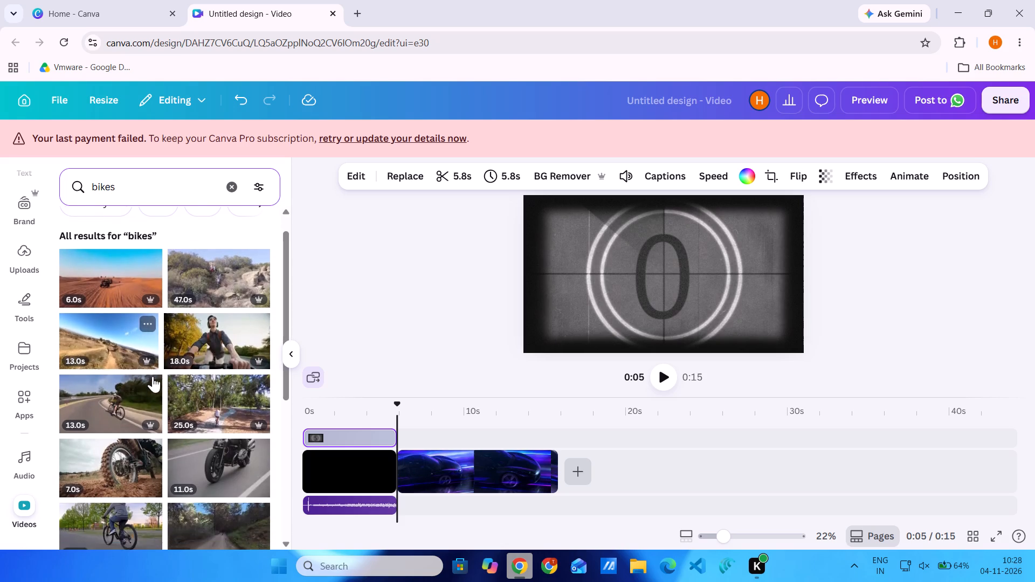
scroll(153, 376, "down", 1)
left_click(211, 460)
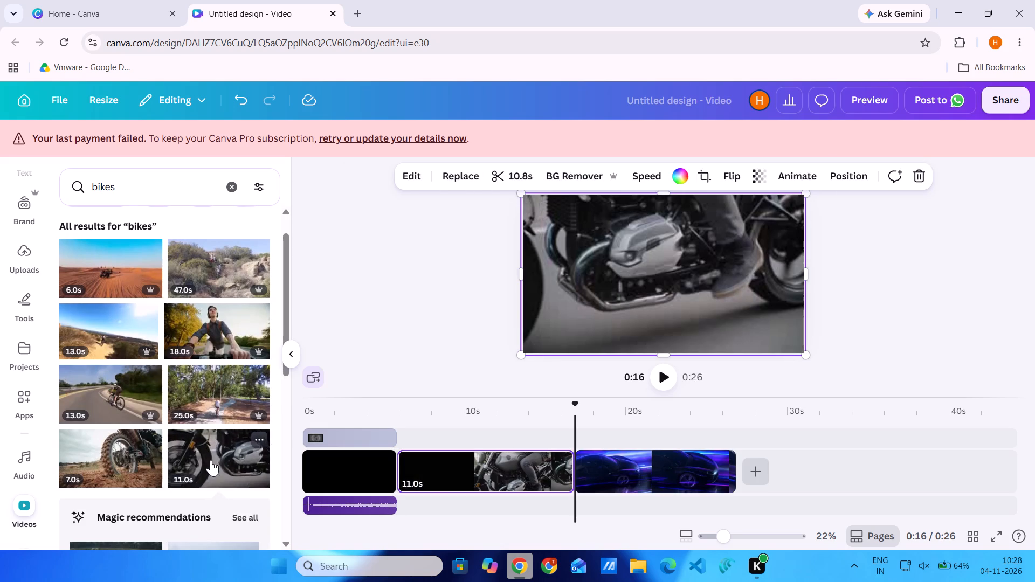
Search the stock videos for gt and look through the results for a suitable clip.
scroll(211, 460, "down", 4)
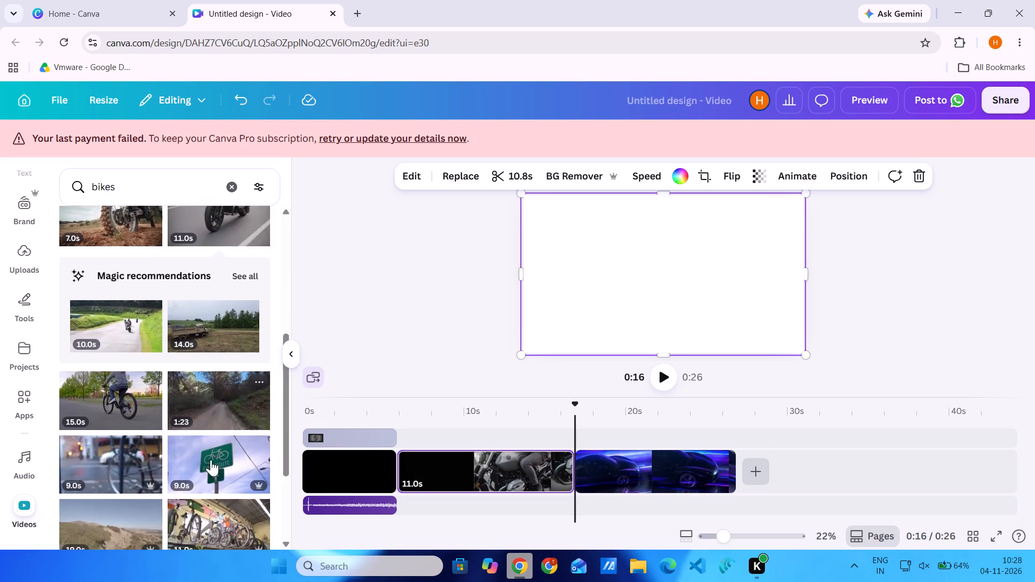
scroll(211, 460, "down", 2)
left_click(160, 192)
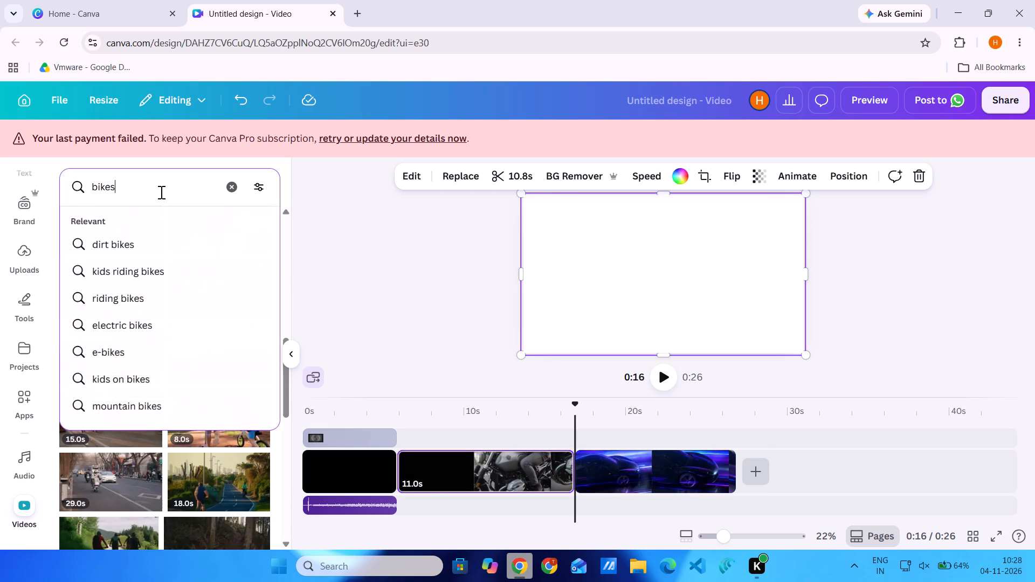
key("ctrl+a")
key("ctrl+BackSpace")
type("gt")
key("Return")
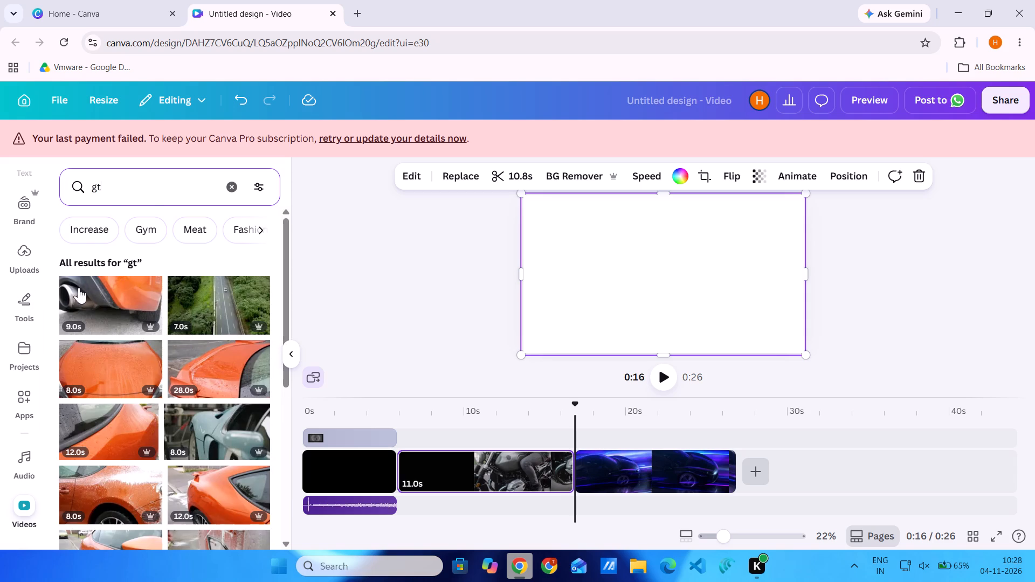
scroll(170, 401, "down", 2)
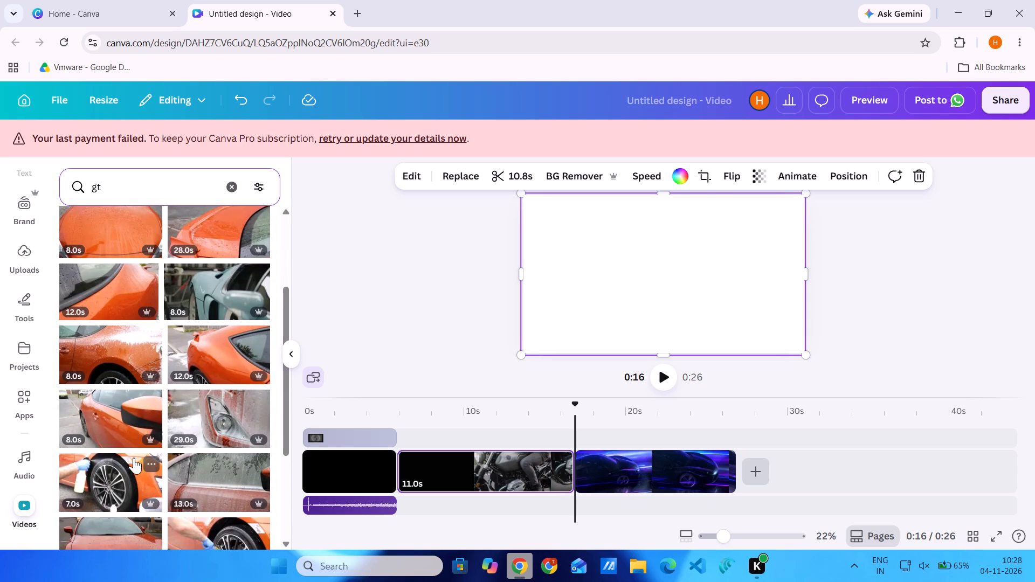
scroll(134, 458, "down", 4)
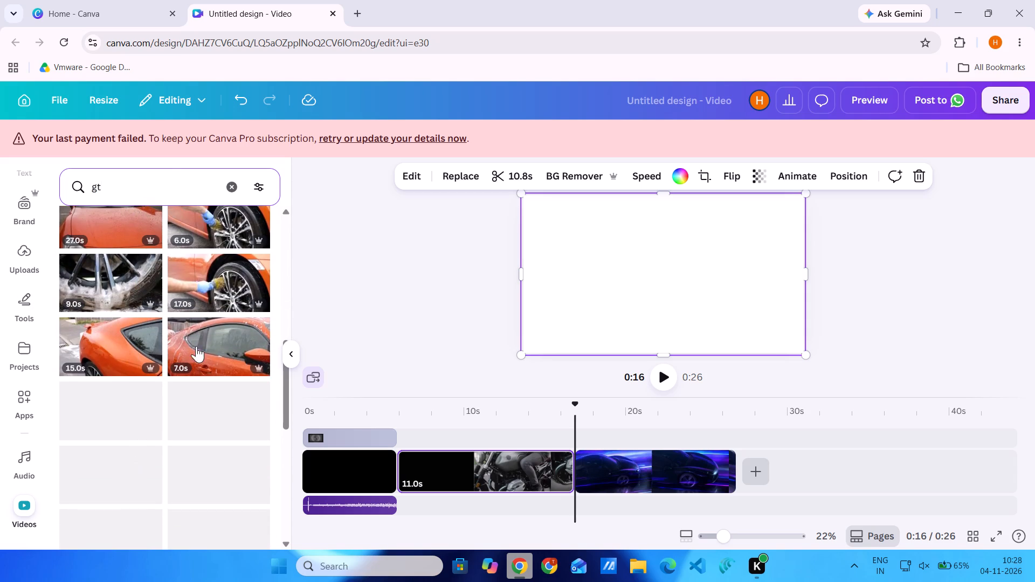
Refine the stock video search to gt 650.
left_click(166, 187)
key("space")
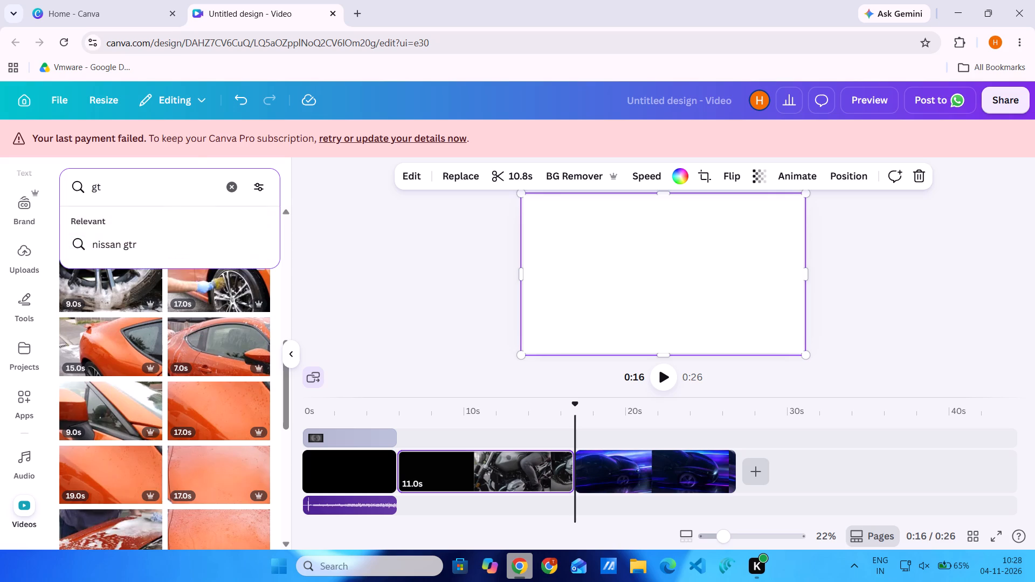
scroll(166, 187, "down", 1)
type("650")
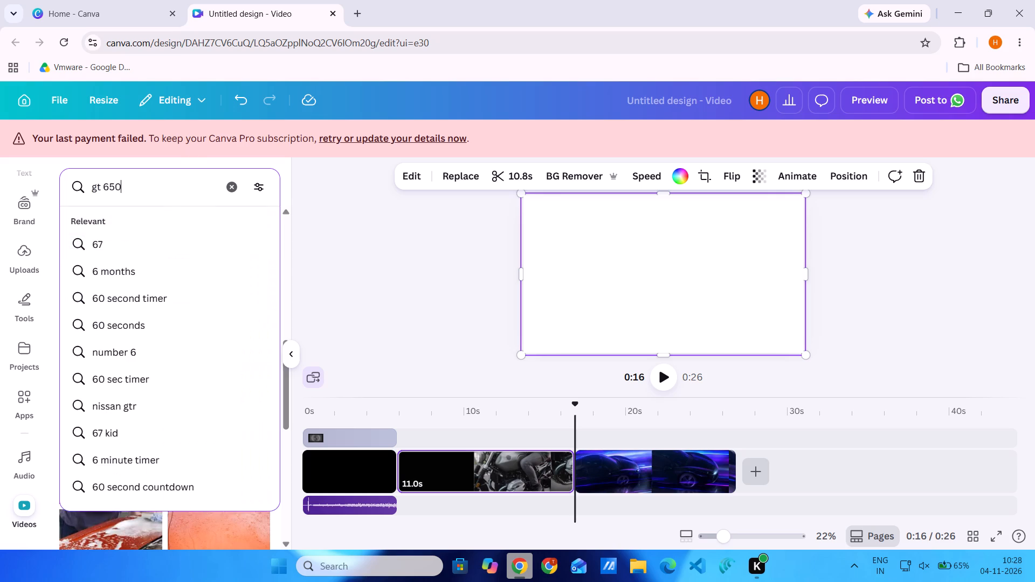
key("Return")
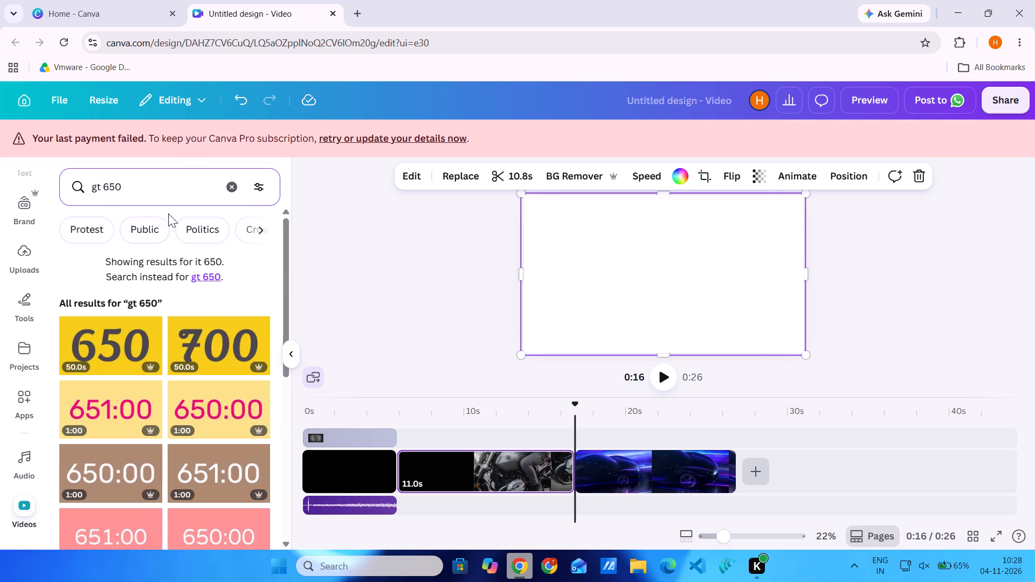
Search the stock videos for itachi and look through the results for a suitable clip.
left_click(157, 175)
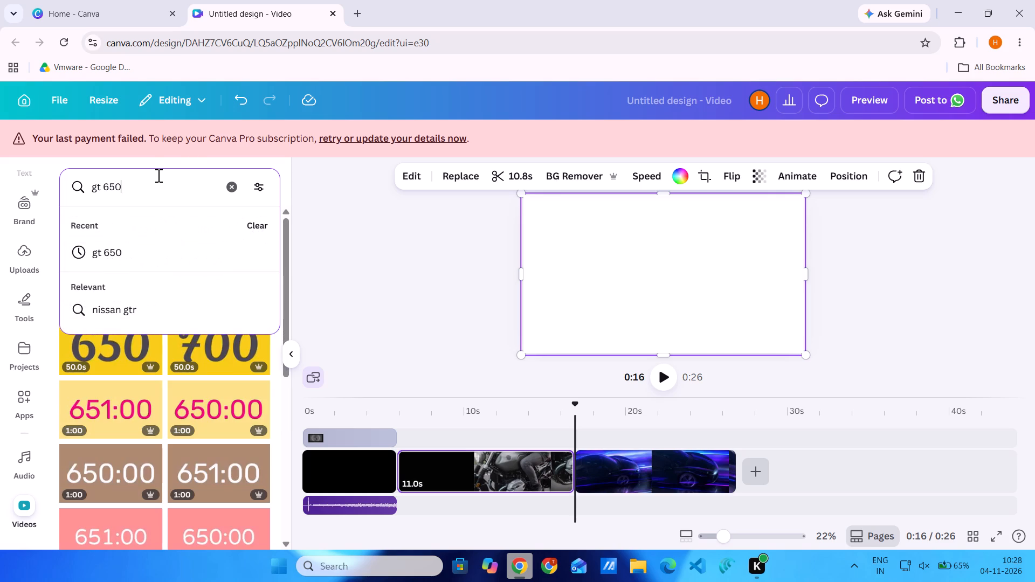
key("ctrl+a")
key("ctrl+BackSpace")
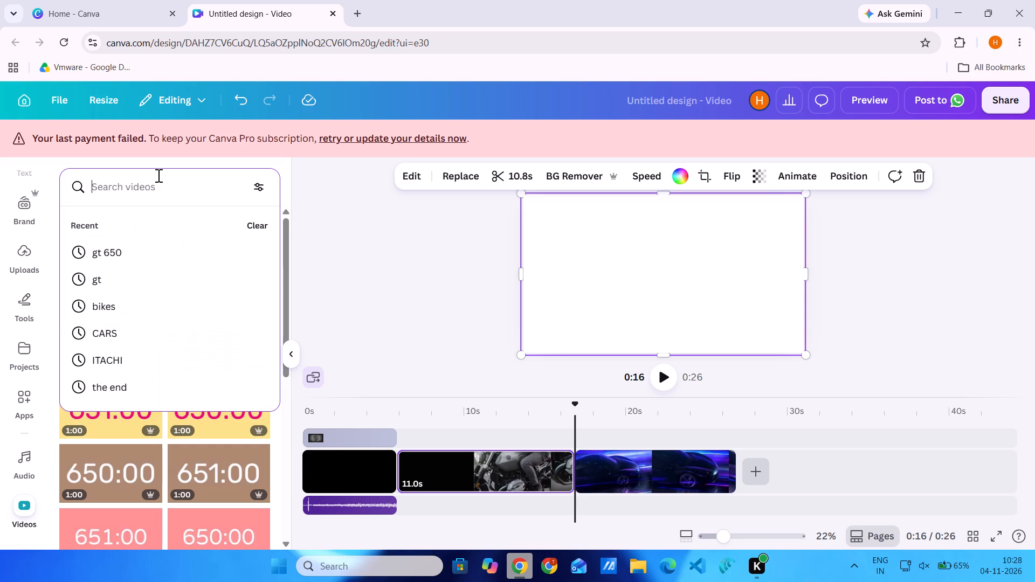
key("BackSpace")
key("BackSpace")
type("wa")
key("BackSpace")
key("BackSpace")
key("BackSpace")
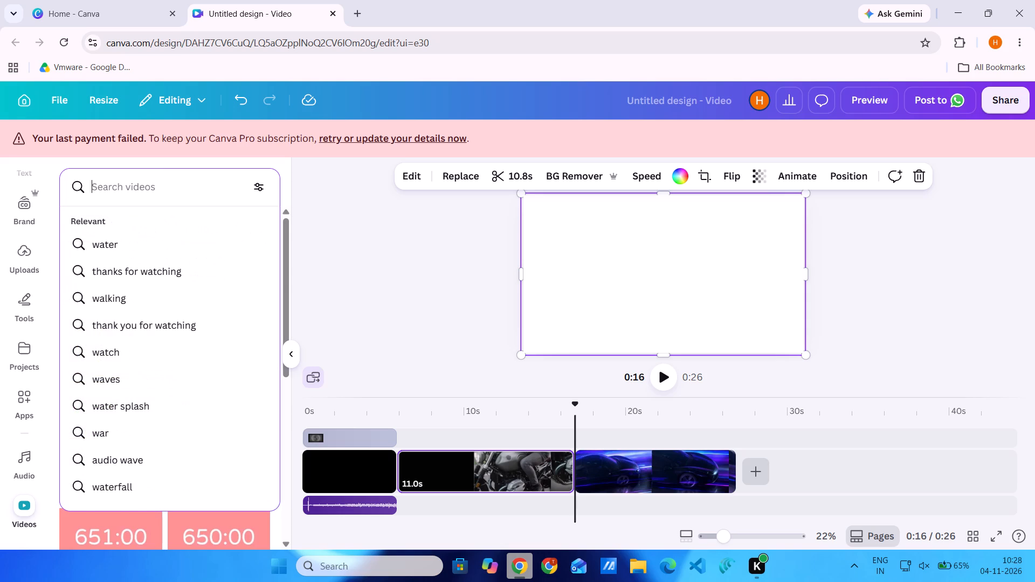
type("ita")
type("chi")
key("Return")
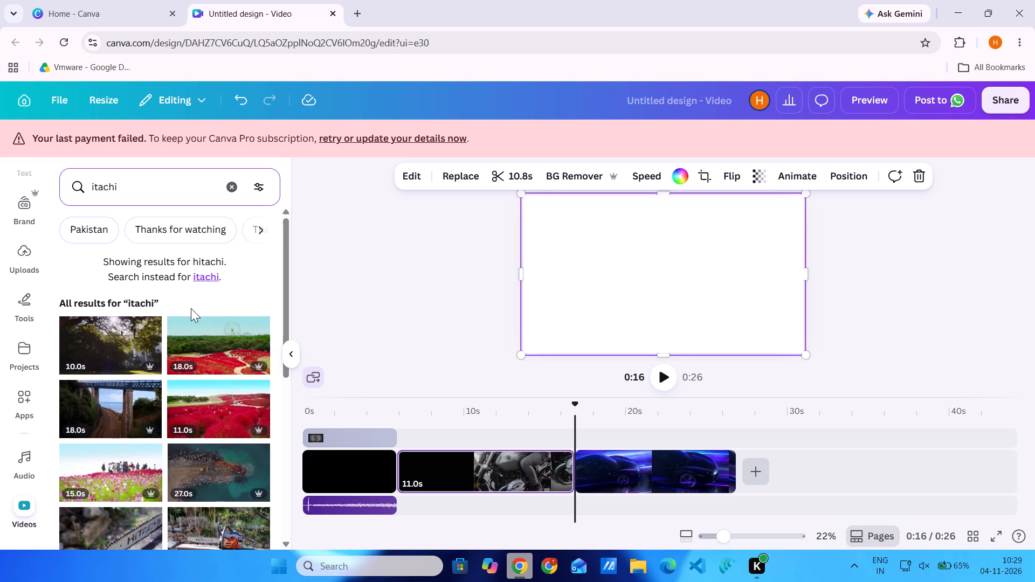
scroll(191, 300, "down", 1)
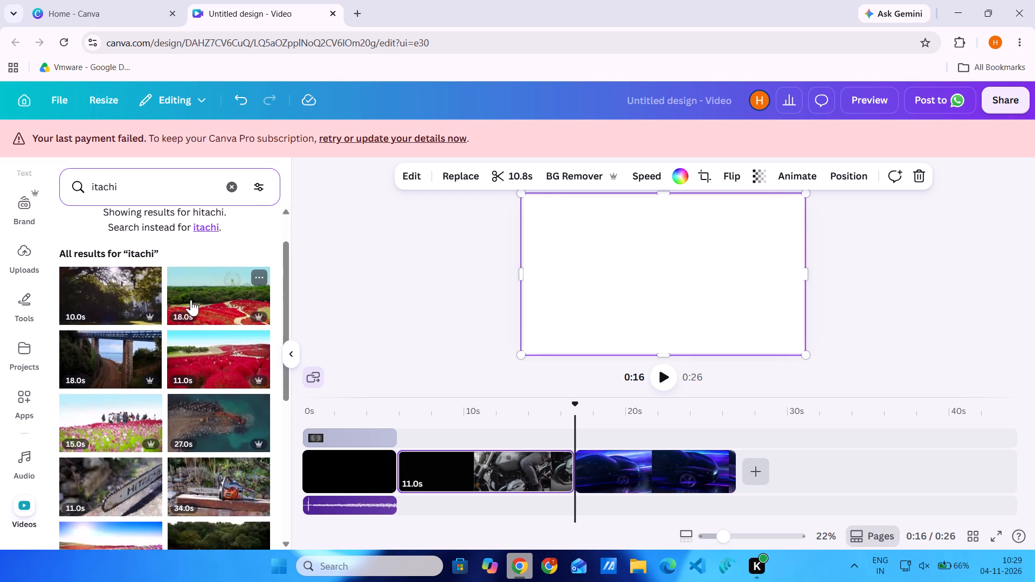
scroll(191, 300, "down", 3)
Search the stock videos for anime and add the 12-second pink energy burst clip after the motorcycle clip.
left_click(177, 173)
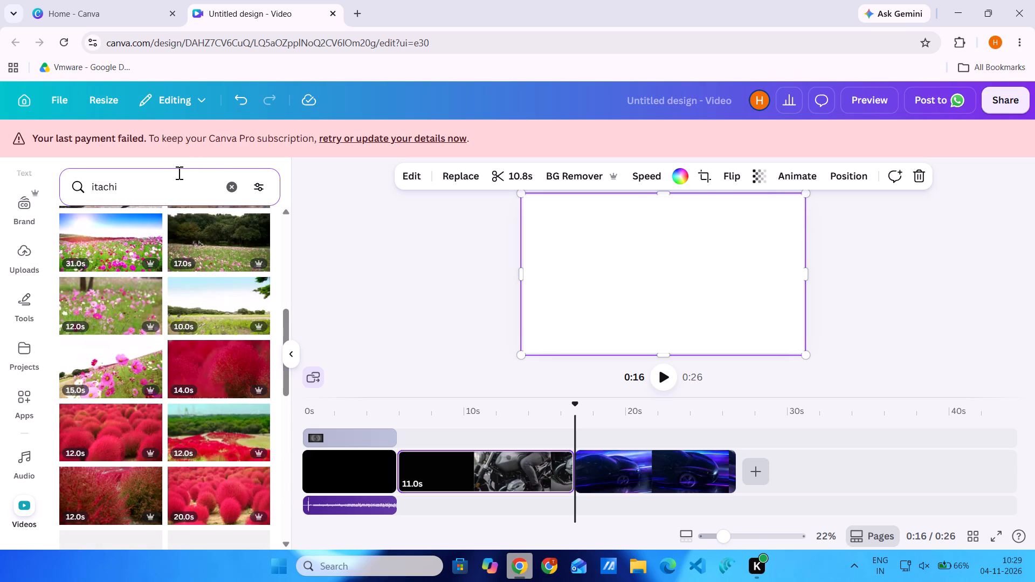
left_click(177, 173)
left_click(177, 173)
triple_click(177, 173)
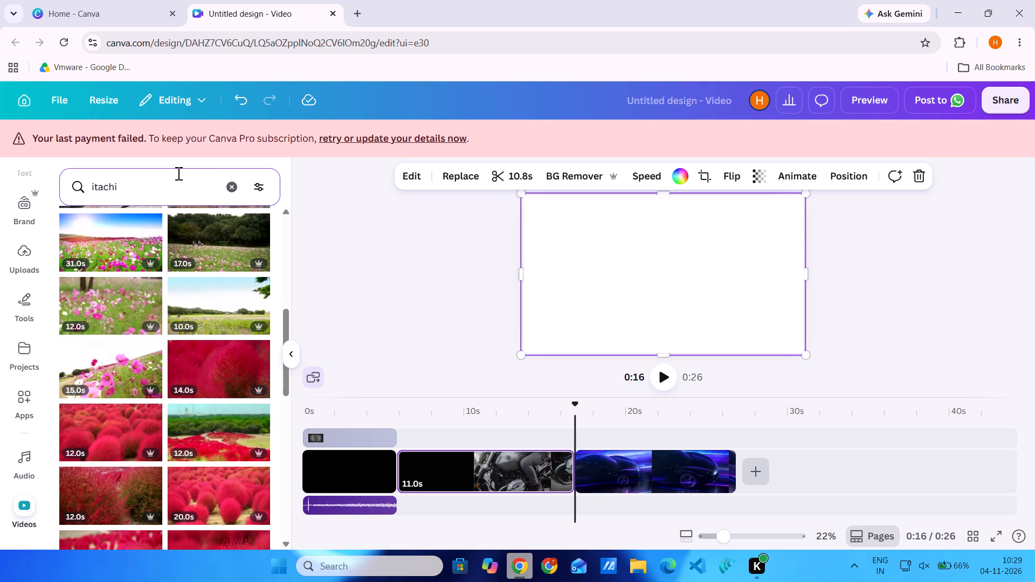
triple_click(177, 189)
key("BackSpace")
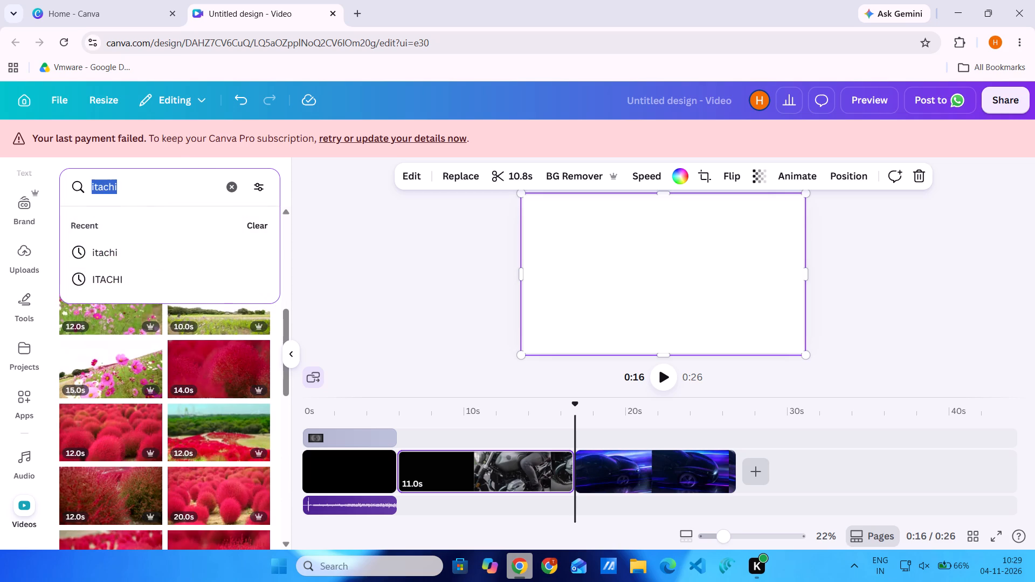
type("anime")
key("Return")
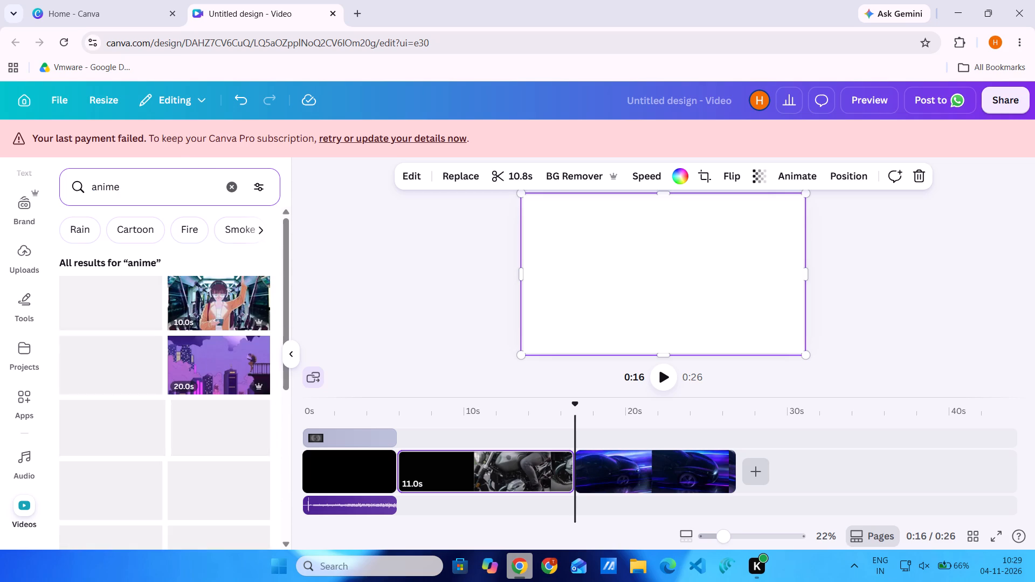
scroll(220, 347, "down", 1)
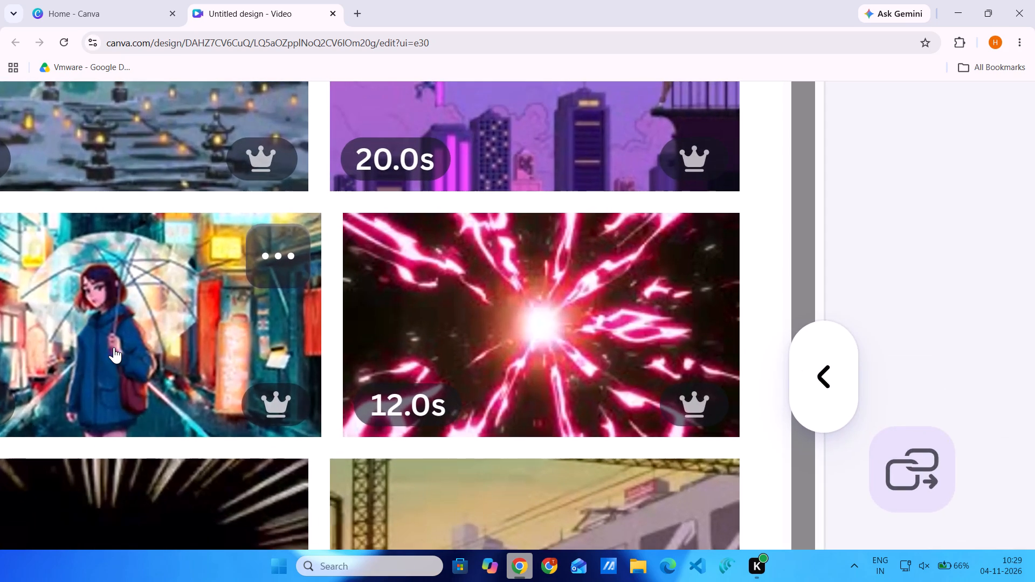
scroll(420, 410, "up", 1)
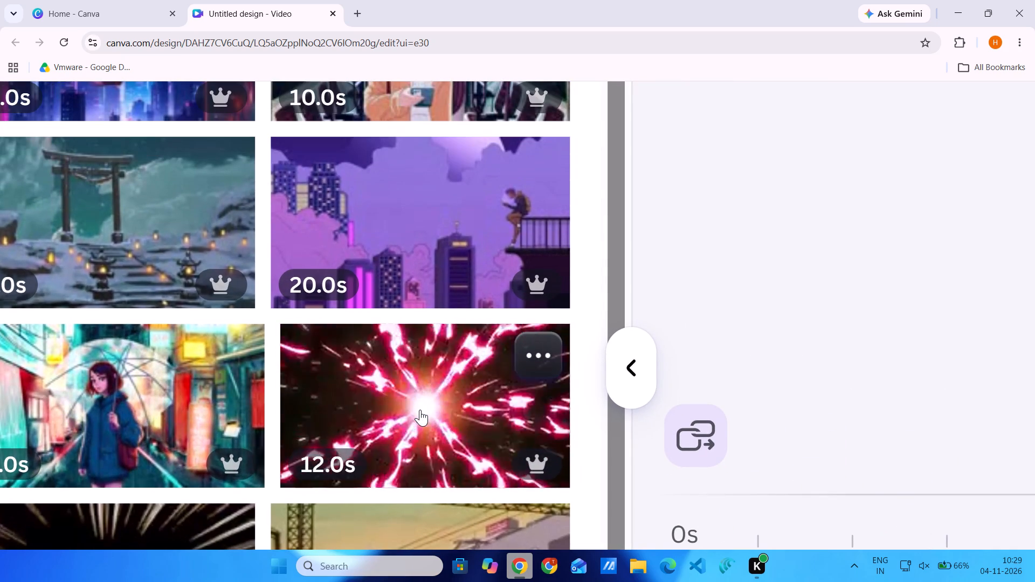
scroll(369, 375, "up", 1)
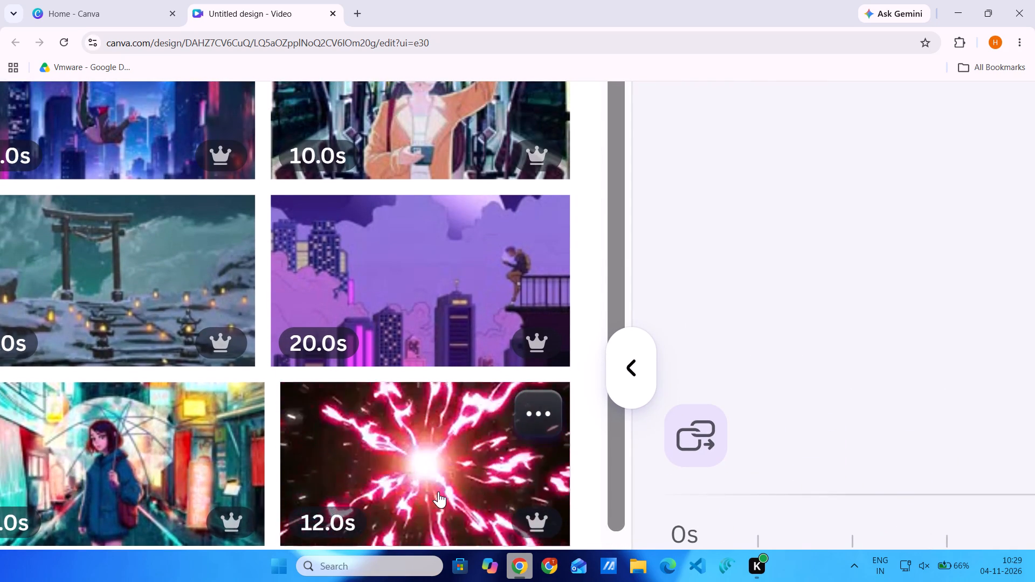
left_click(438, 491)
scroll(438, 491, "up", 1)
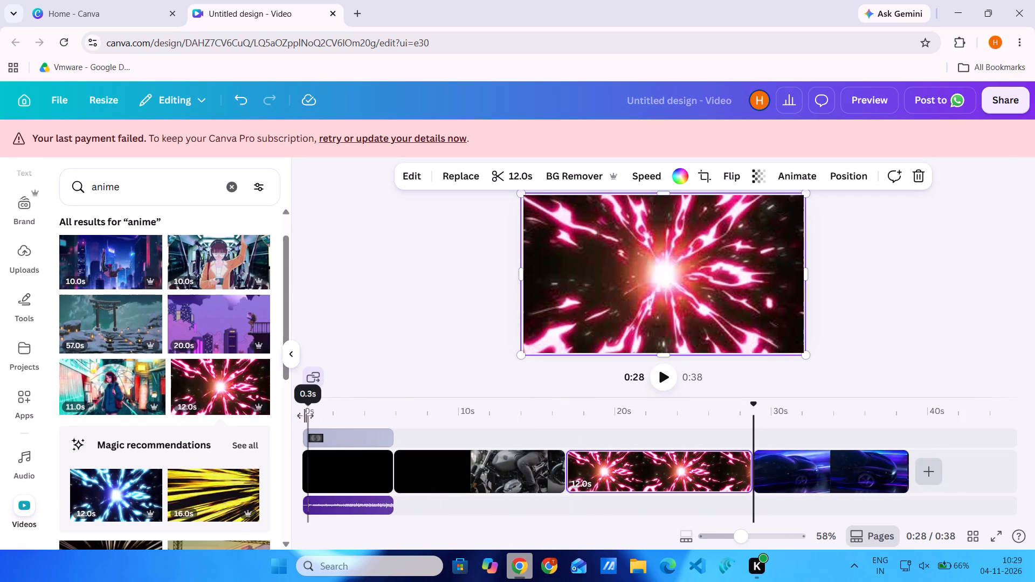
Add the 16-second yellow speed-lines clip from the magic recommendations after the pink burst clip.
scroll(222, 451, "down", 1)
left_click(222, 437)
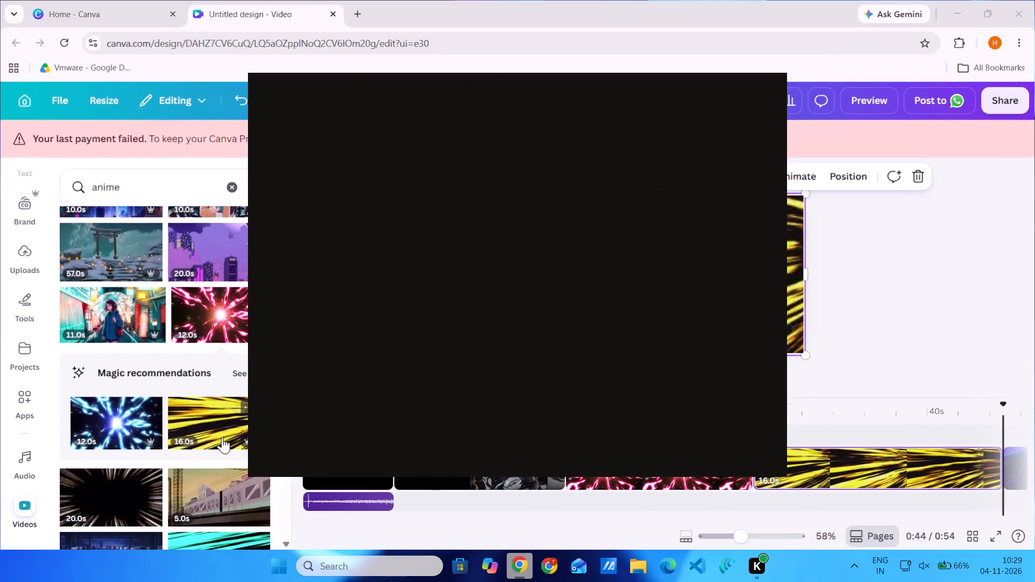
left_click(990, 289)
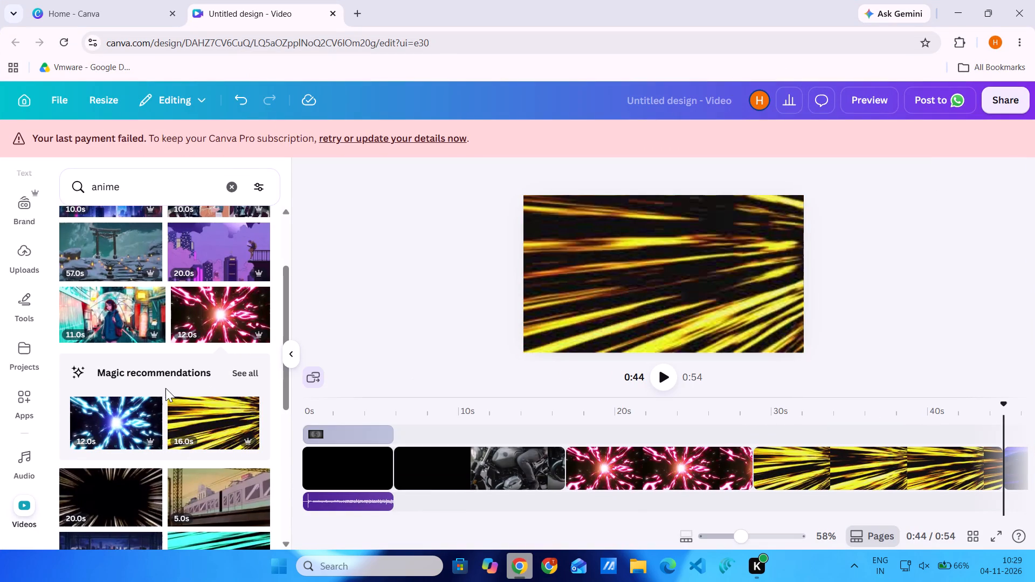
Add the 12-second blue energy burst clip from the magic recommendations after the yellow speed-lines clip.
scroll(165, 388, "down", 2)
scroll(101, 387, "right", 1)
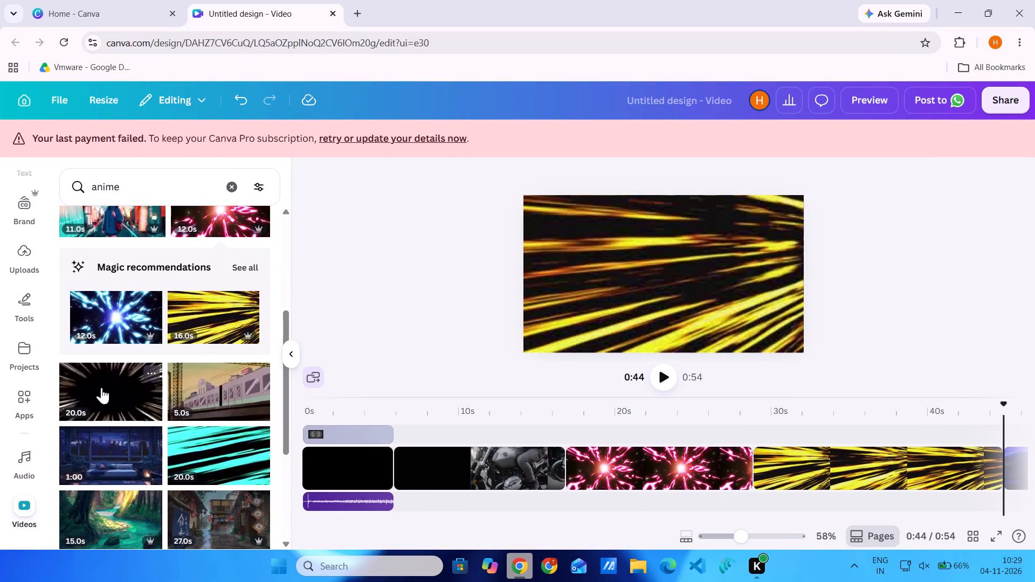
scroll(101, 387, "right", 1)
left_click(128, 324)
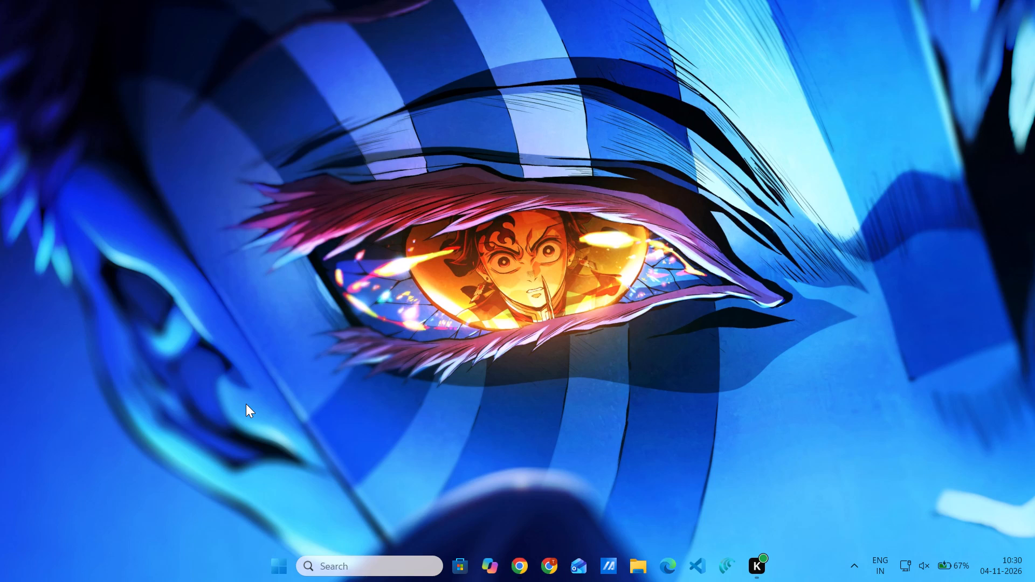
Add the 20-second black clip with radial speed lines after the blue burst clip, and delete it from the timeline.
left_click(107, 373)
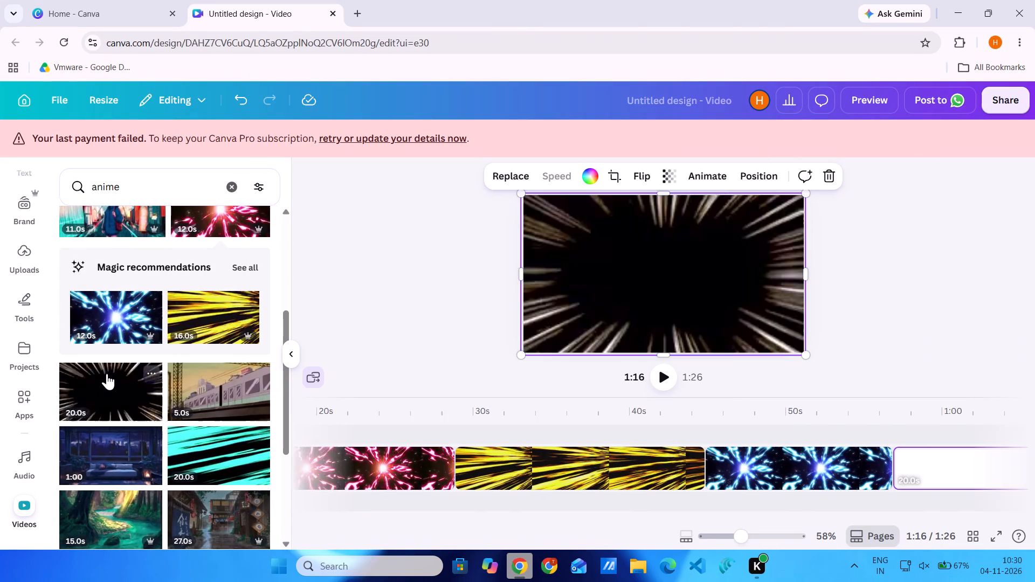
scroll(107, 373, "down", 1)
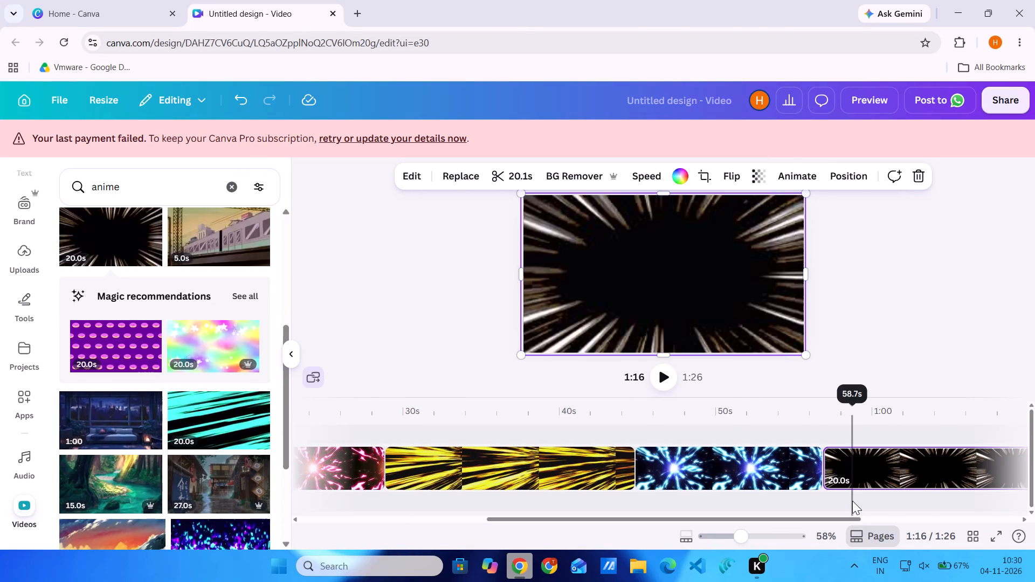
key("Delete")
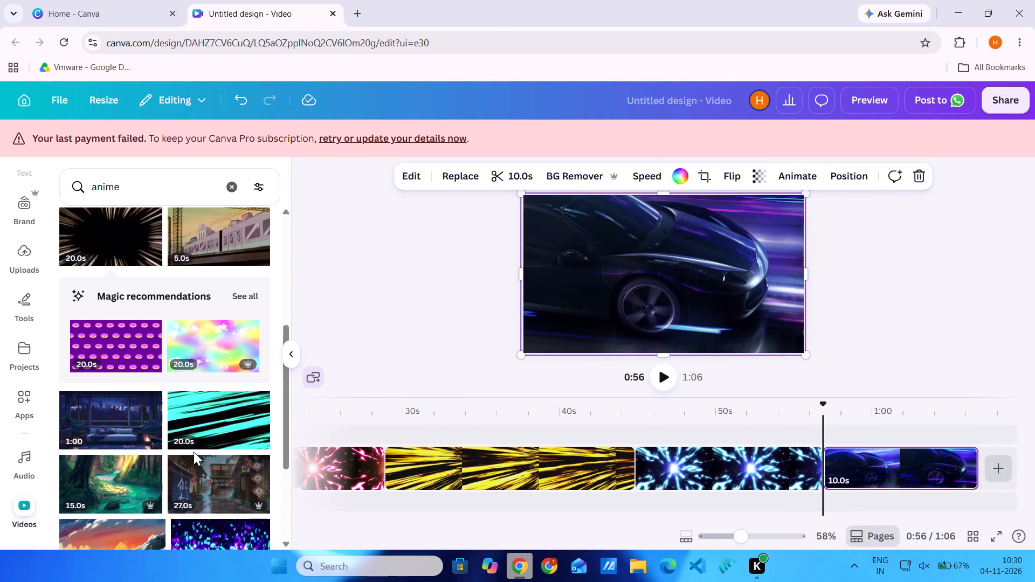
Add the 27-second rainy Japanese street clip from the anime results after the blue energy burst clip.
scroll(194, 452, "down", 2)
left_click(240, 355)
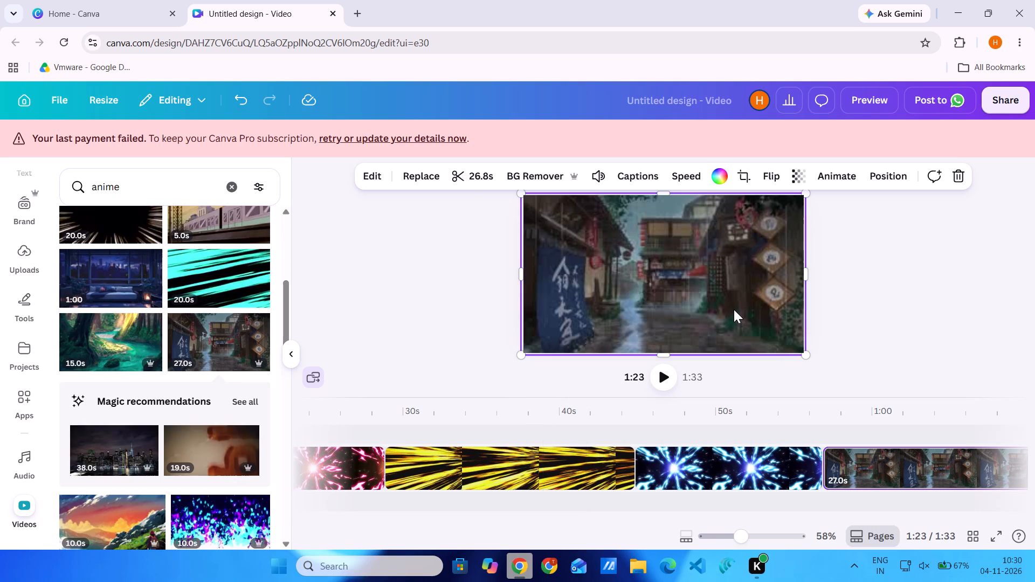
Show all magic recommendations for the Japanese street clip and add the 10-second purple black-hole clip after it.
scroll(111, 509, "down", 2)
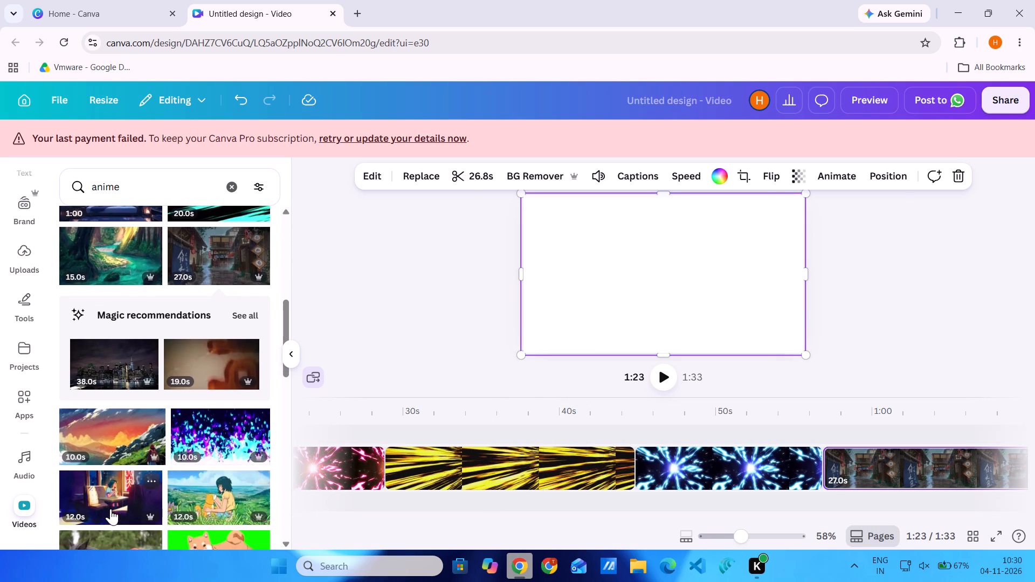
left_click(247, 315)
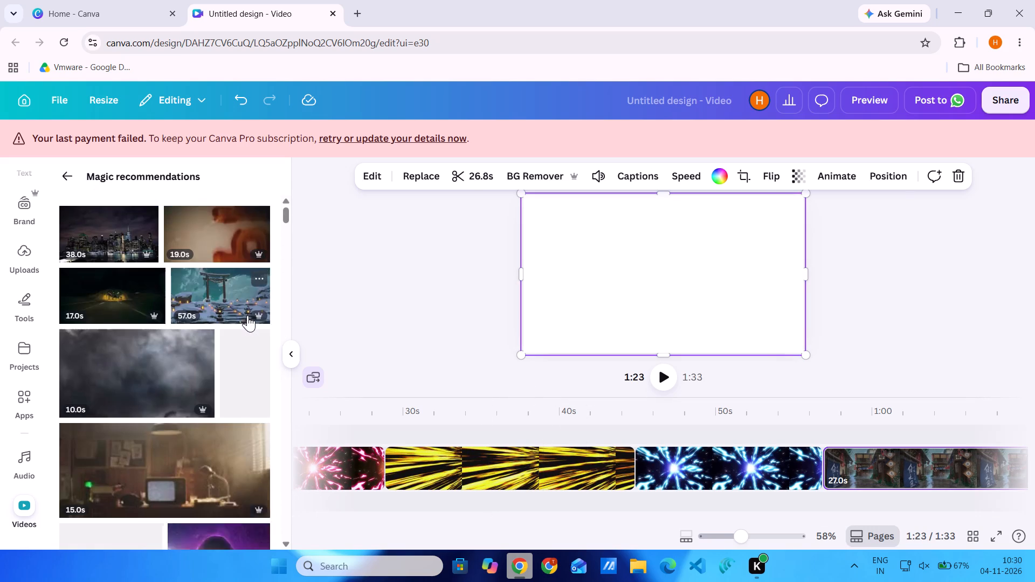
scroll(247, 315, "down", 3)
left_click(243, 244)
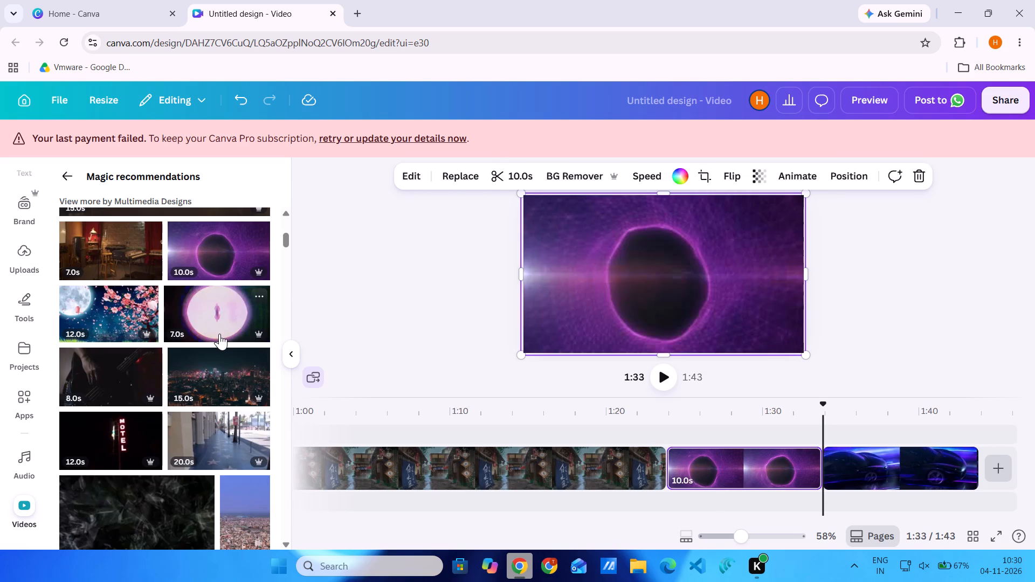
Add the 7-second clip of a silhouette in a glowing pink-white circle after the purple clip.
left_click(219, 334)
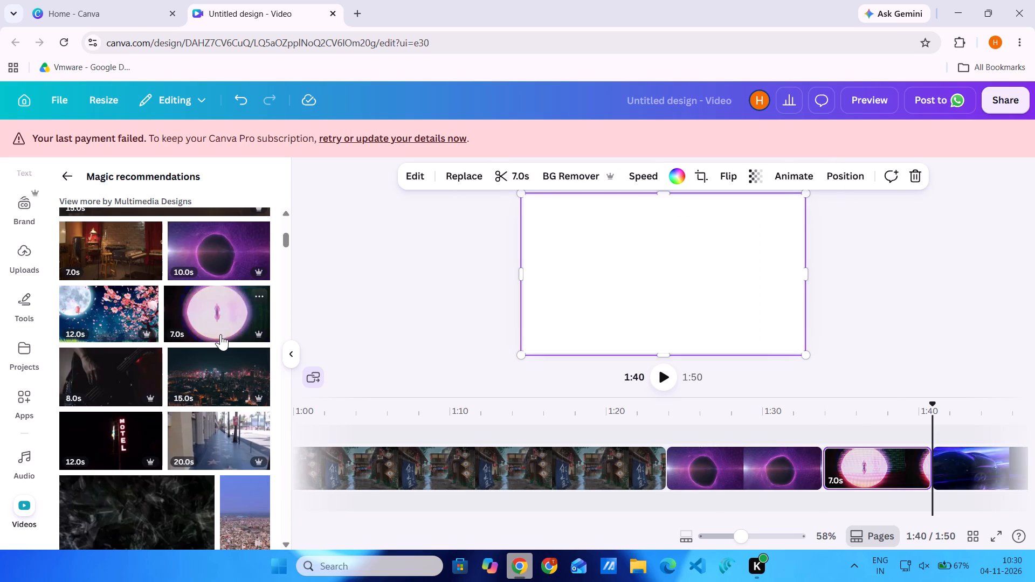
Add the 16-second dark courtyard clip with arches from further down the magic recommendations after the glowing circle clip.
scroll(233, 498, "down", 2)
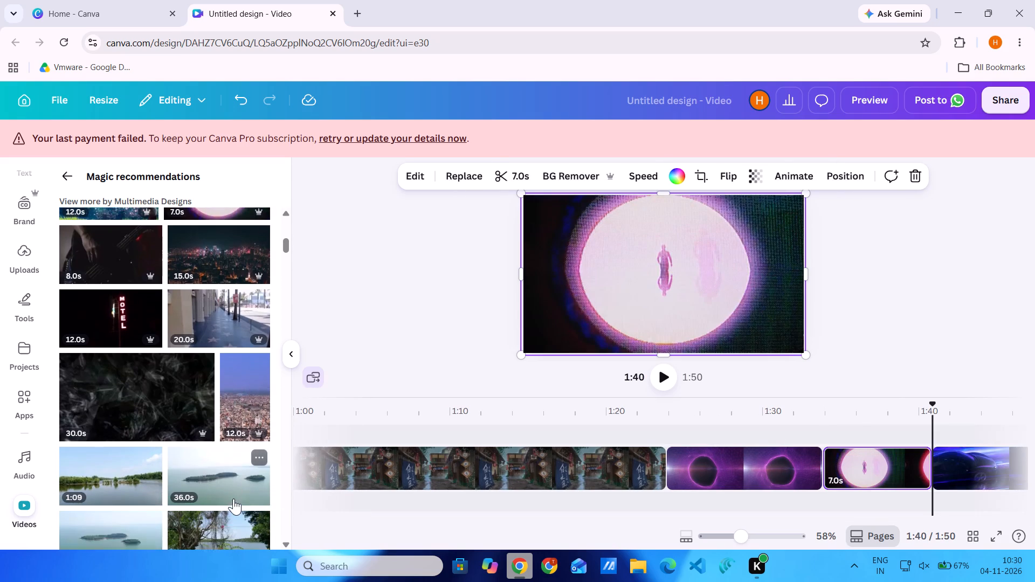
scroll(233, 498, "down", 5)
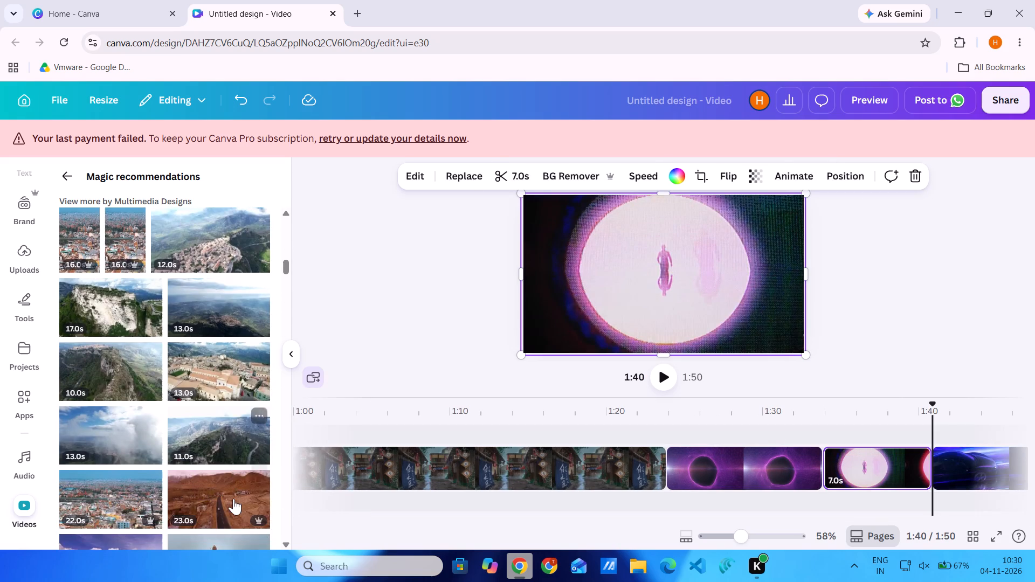
scroll(233, 498, "down", 3)
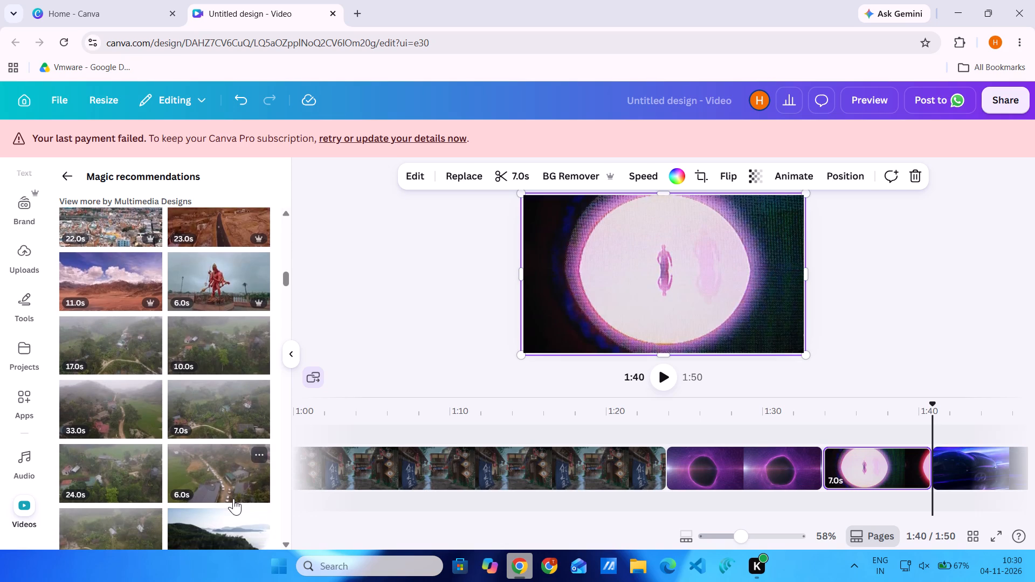
scroll(233, 498, "down", 4)
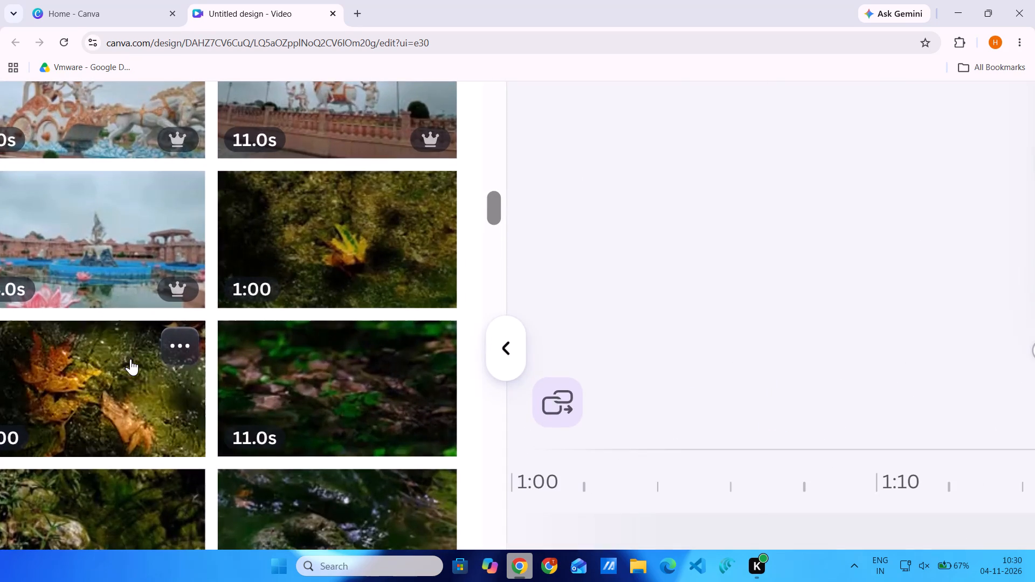
scroll(247, 471, "down", 4)
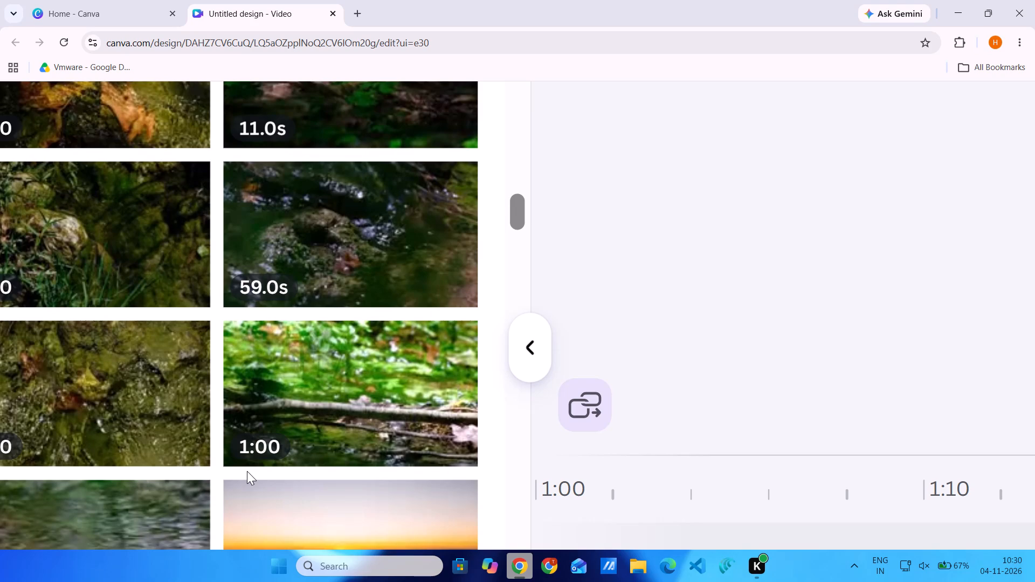
scroll(247, 471, "down", 1)
scroll(247, 471, "right", 1)
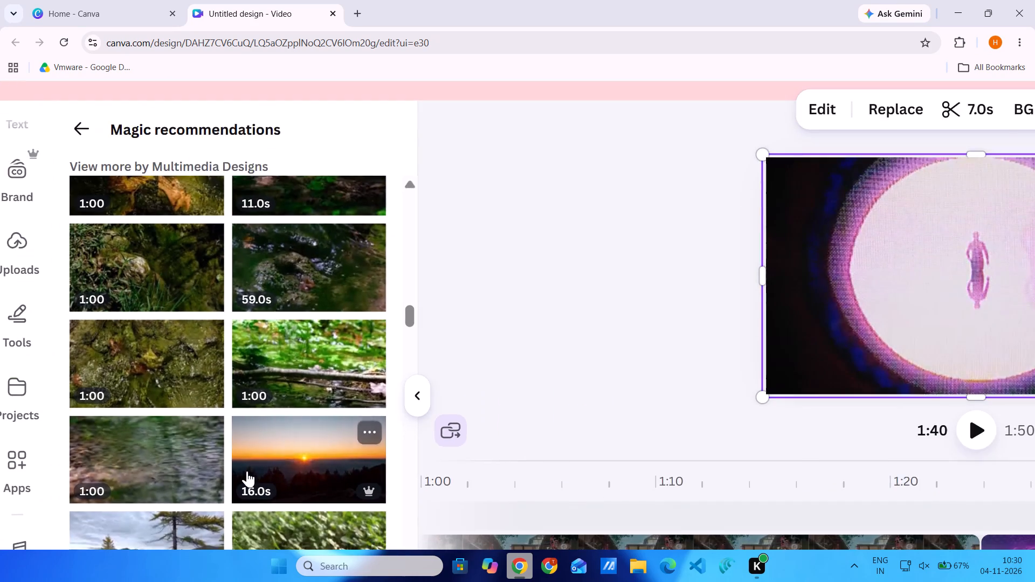
scroll(247, 471, "down", 4)
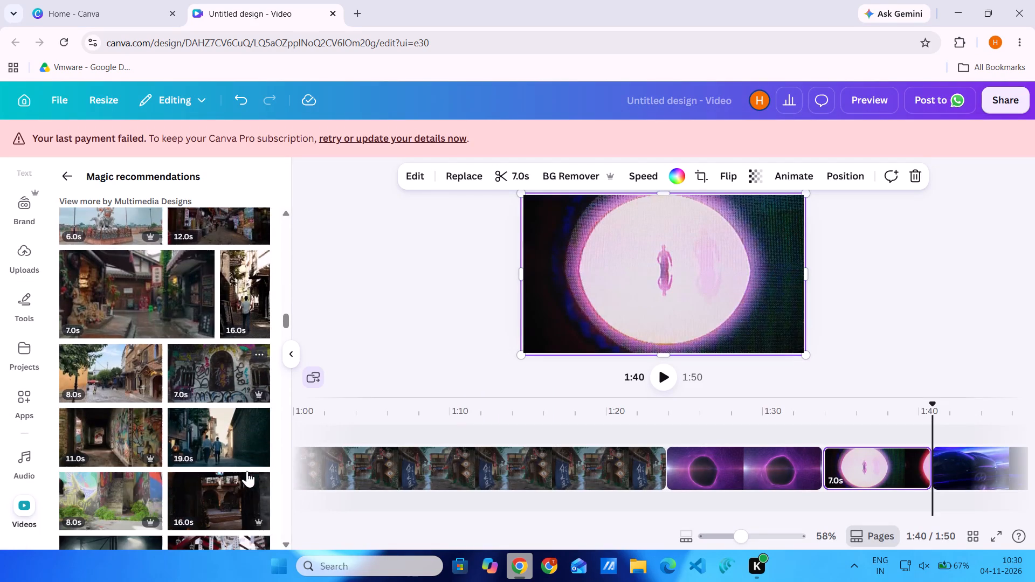
scroll(247, 471, "down", 2)
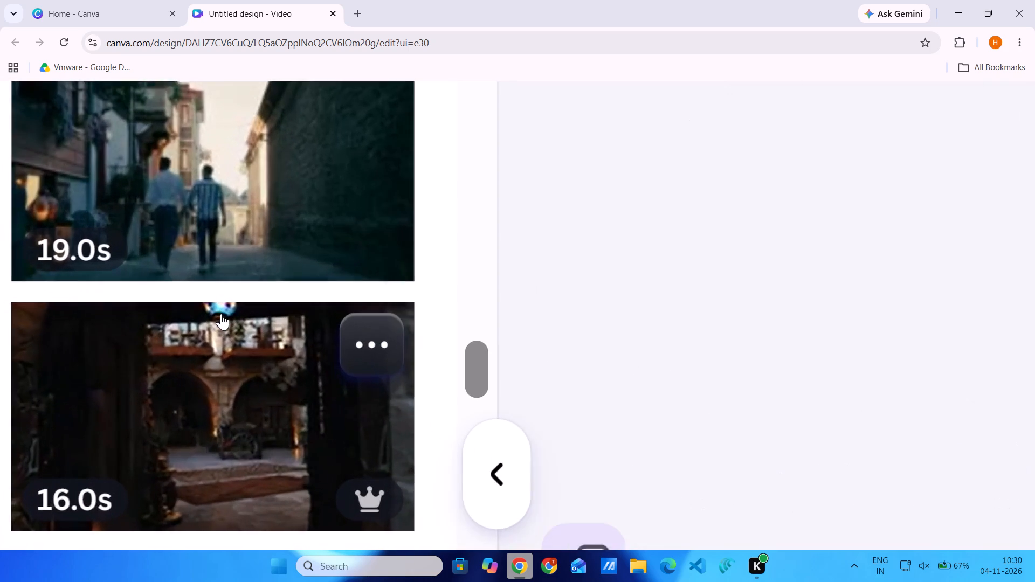
left_click(213, 393)
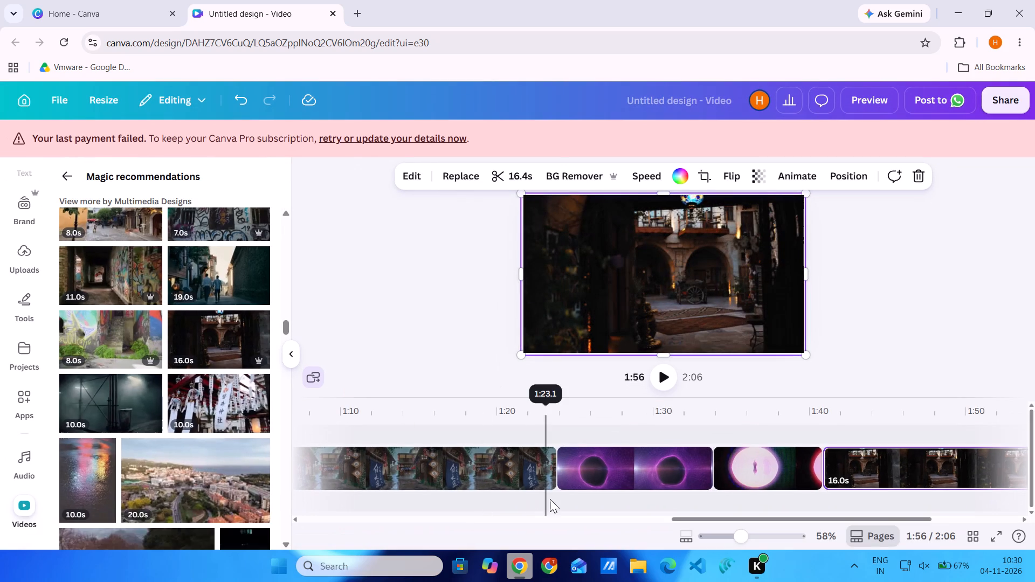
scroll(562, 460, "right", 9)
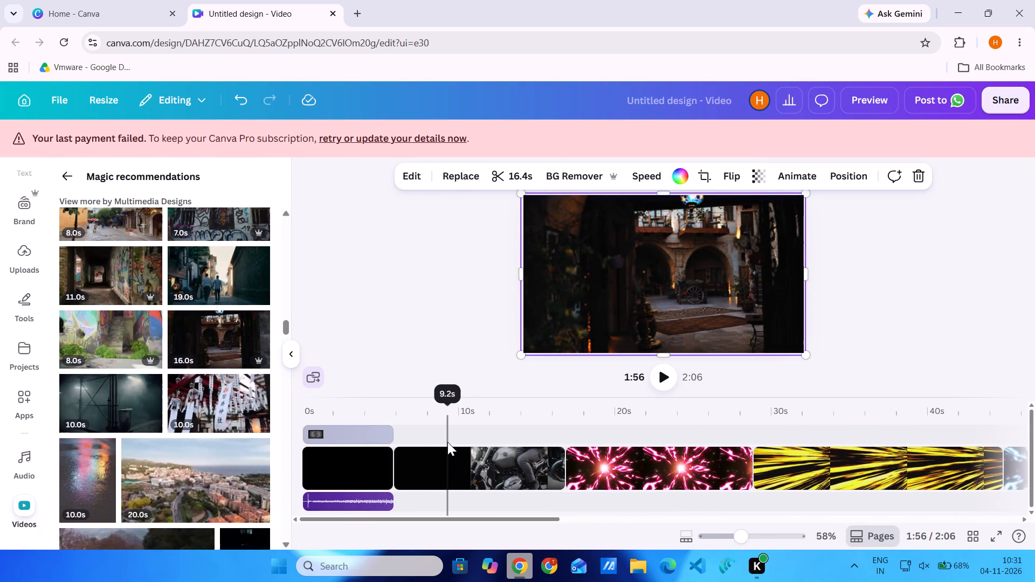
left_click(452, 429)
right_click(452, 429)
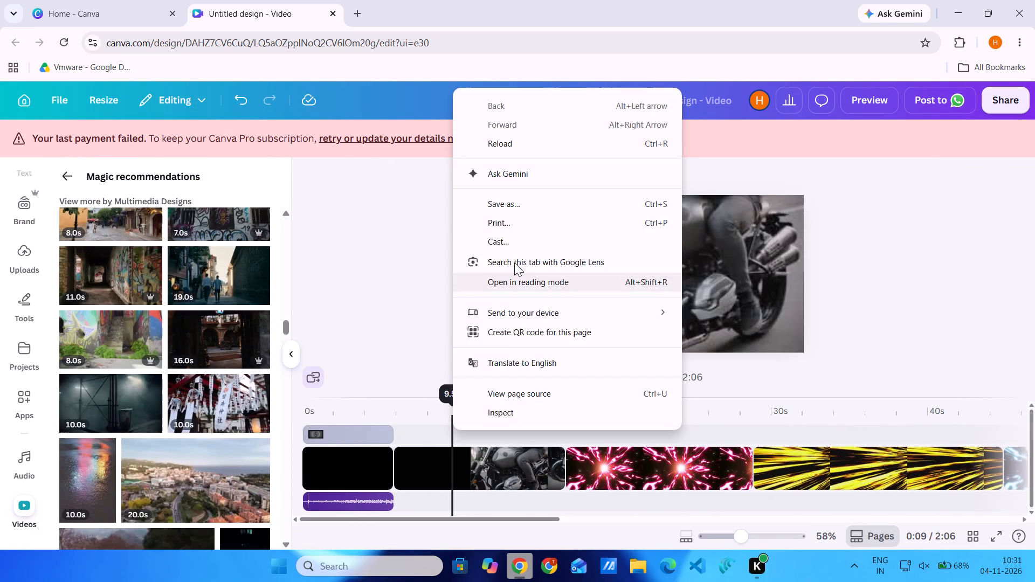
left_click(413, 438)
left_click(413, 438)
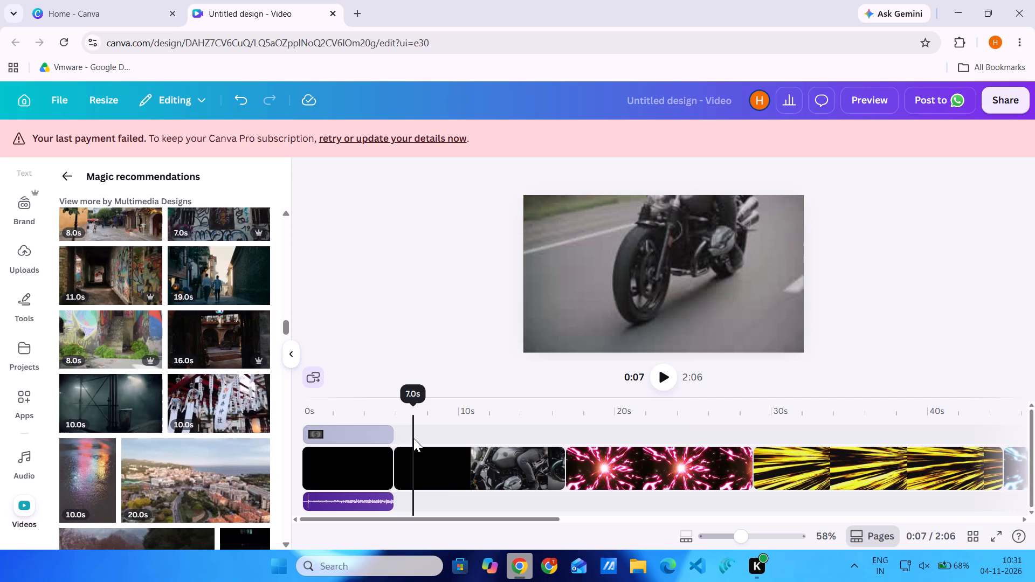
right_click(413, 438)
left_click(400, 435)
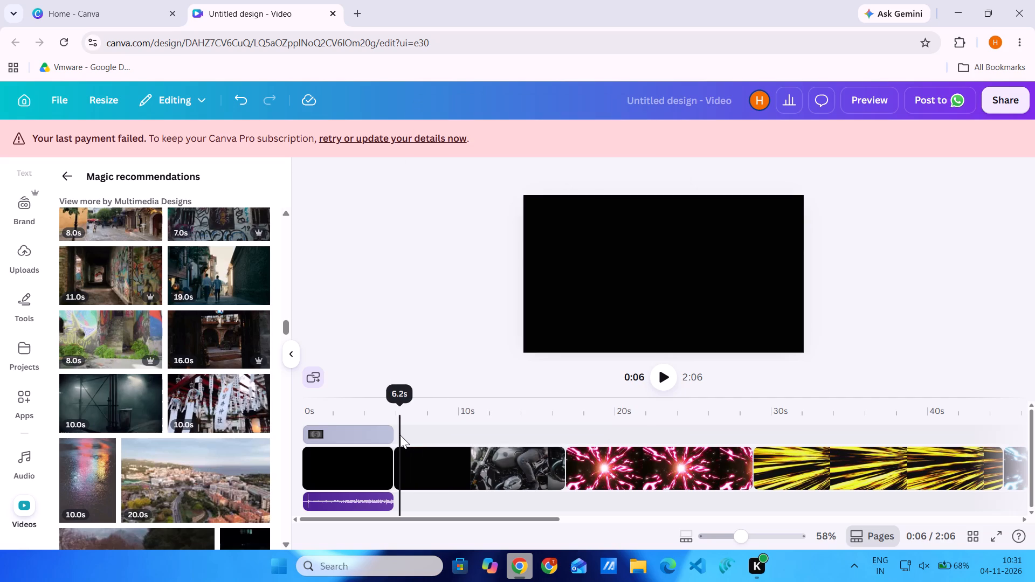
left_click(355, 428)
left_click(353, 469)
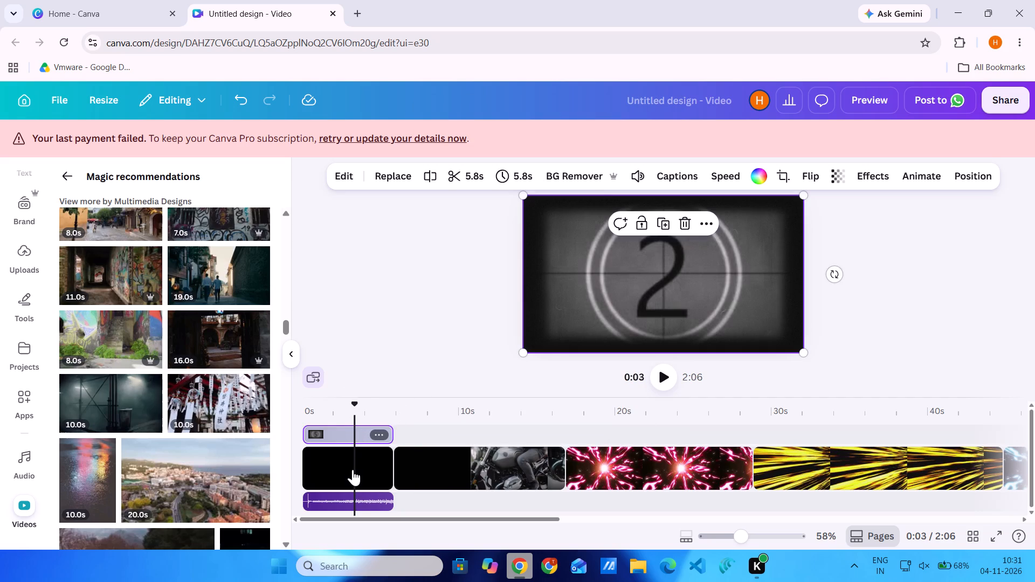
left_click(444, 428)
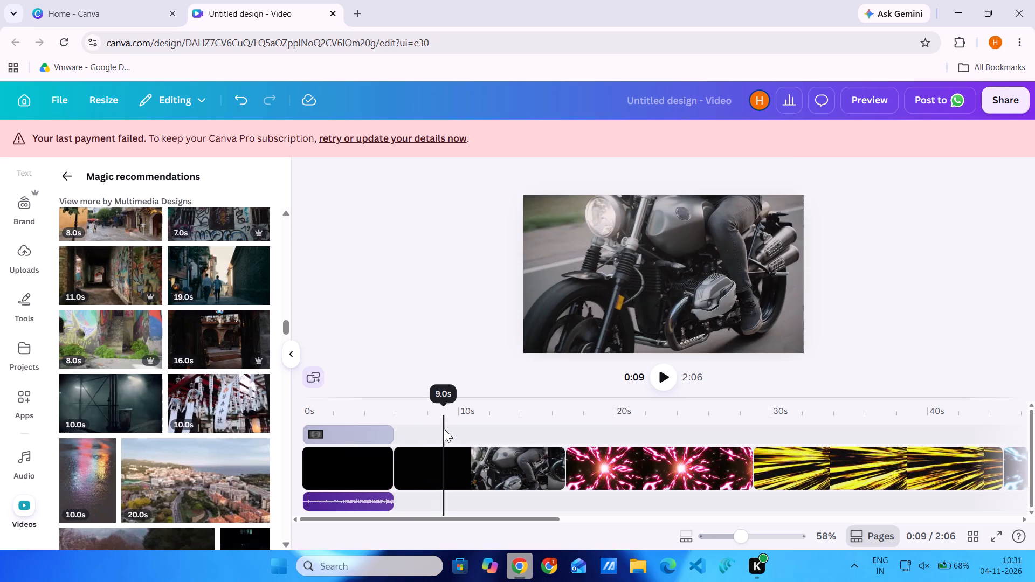
Collapse the stock video library and open the Tools palette.
left_click(291, 351)
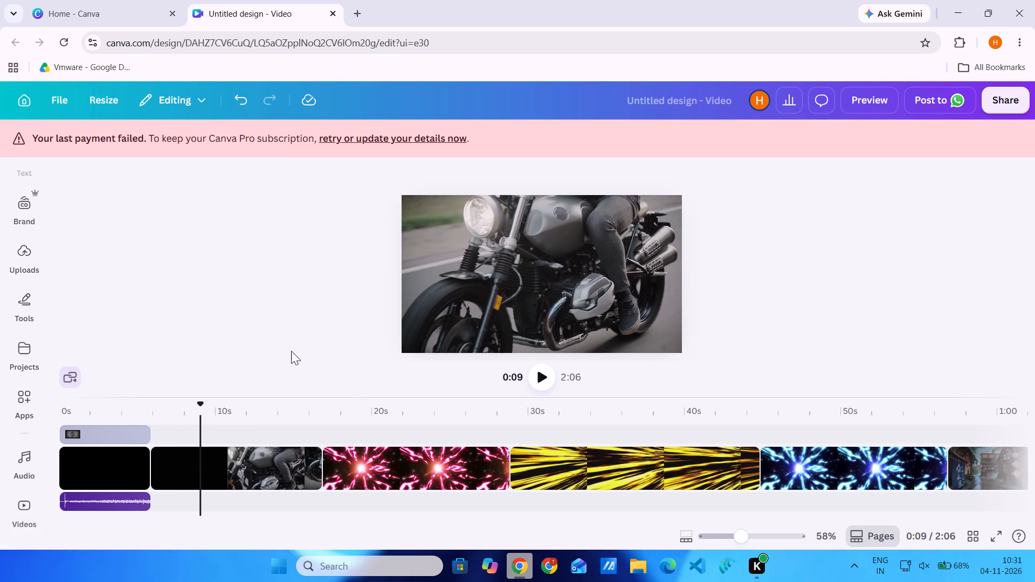
left_click(514, 285)
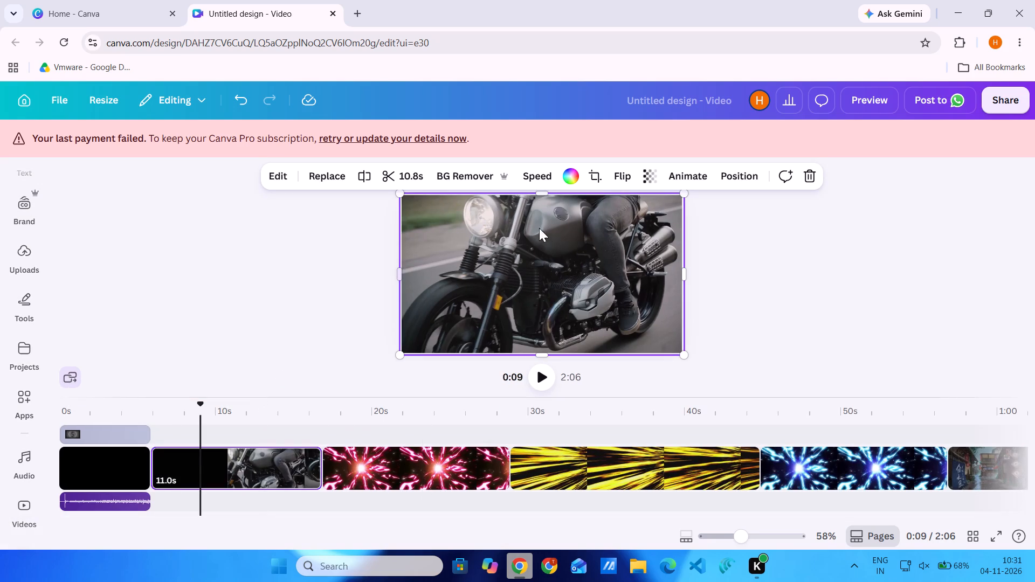
left_click(350, 432)
left_click(350, 432)
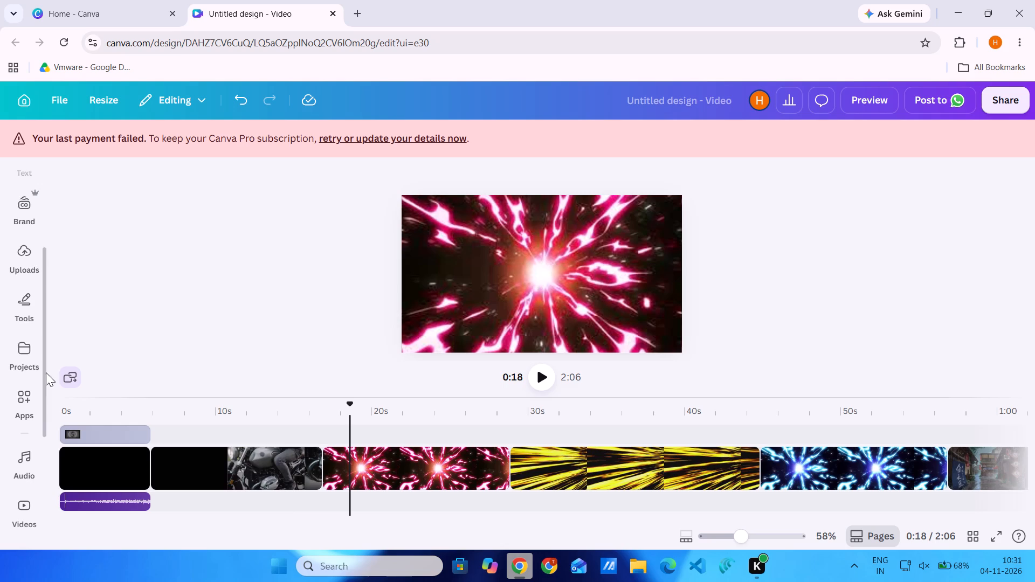
double_click(25, 304)
left_click(25, 304)
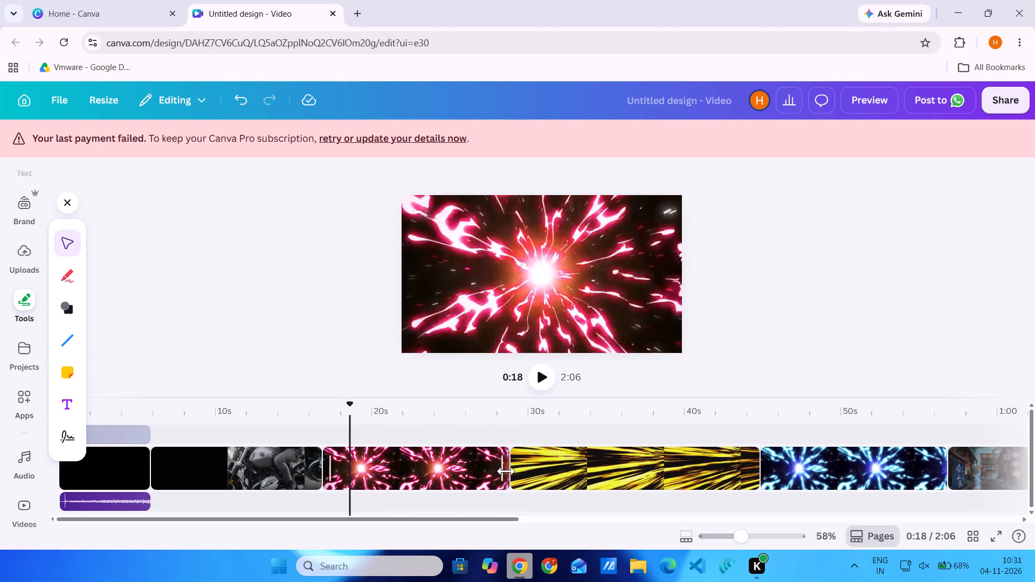
Trim the end of the pink energy burst clip to about 3 seconds.
left_click_drag(512, 474, 482, 474)
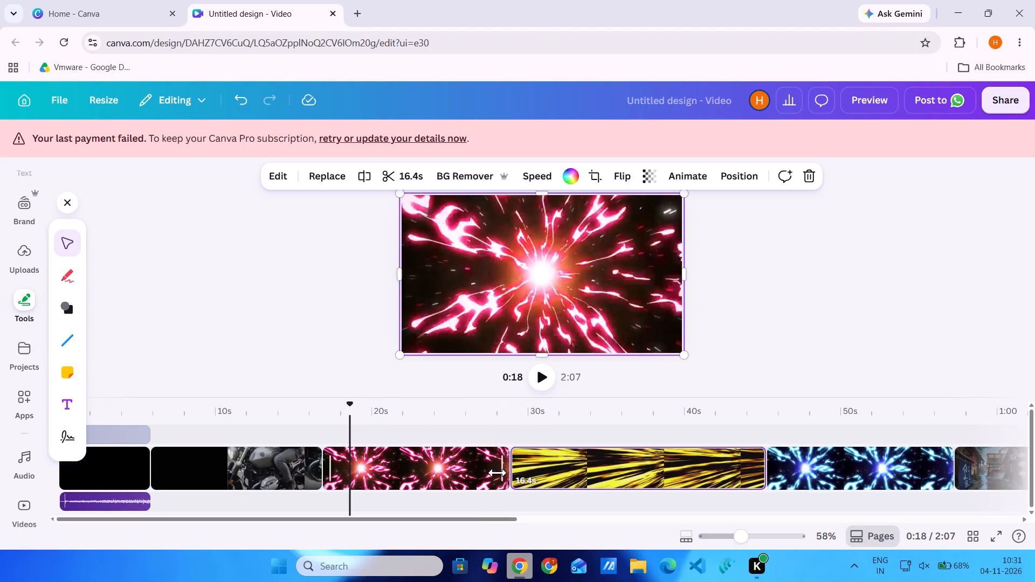
left_click_drag(498, 473, 370, 479)
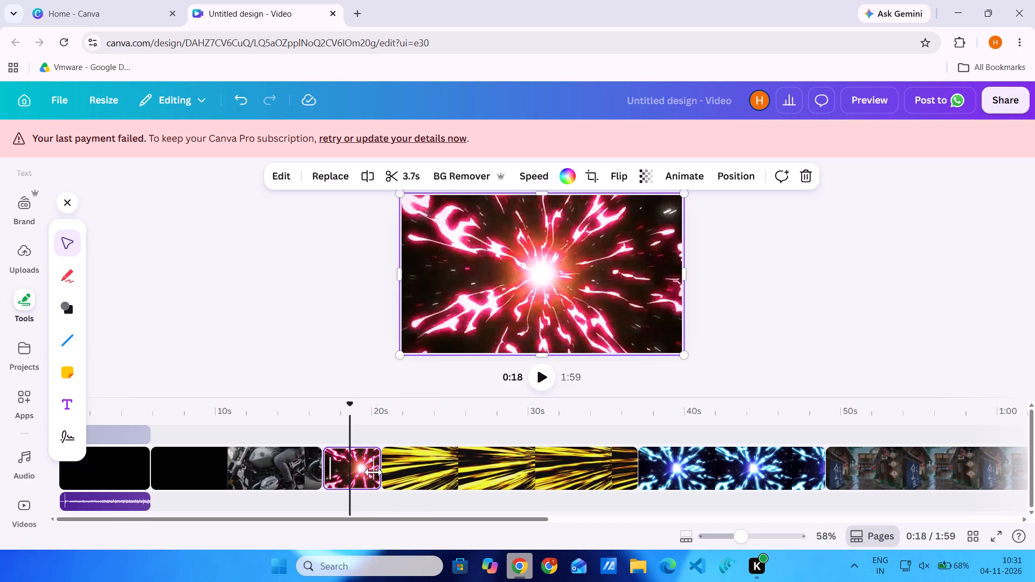
left_click_drag(374, 472, 362, 473)
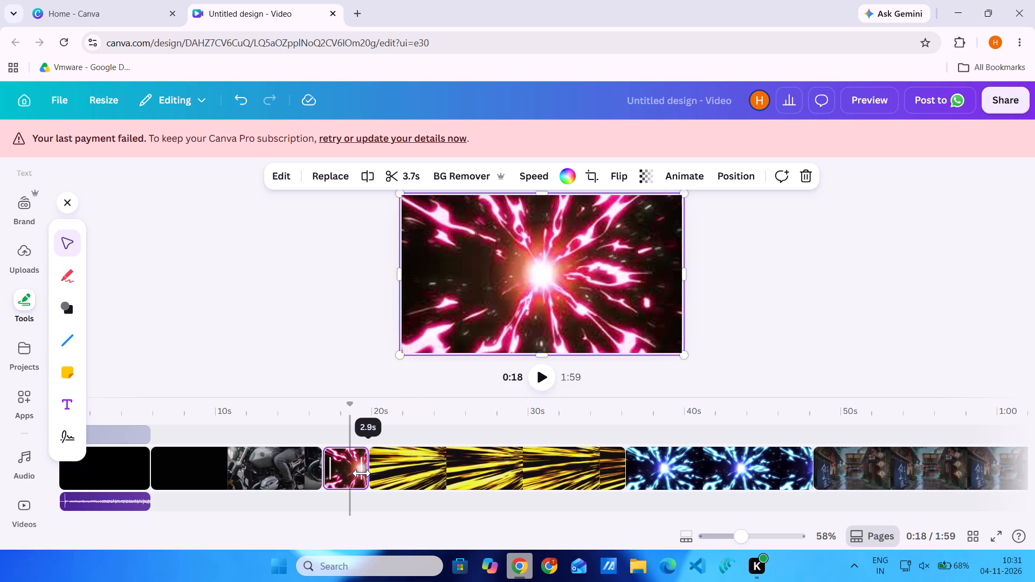
left_click_drag(362, 473, 376, 466)
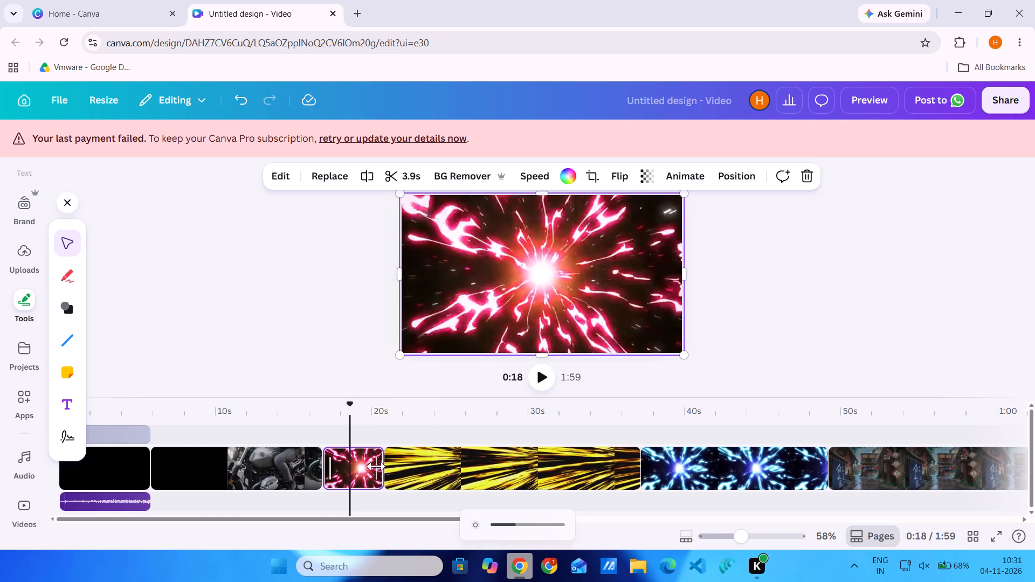
left_click_drag(373, 468, 358, 466)
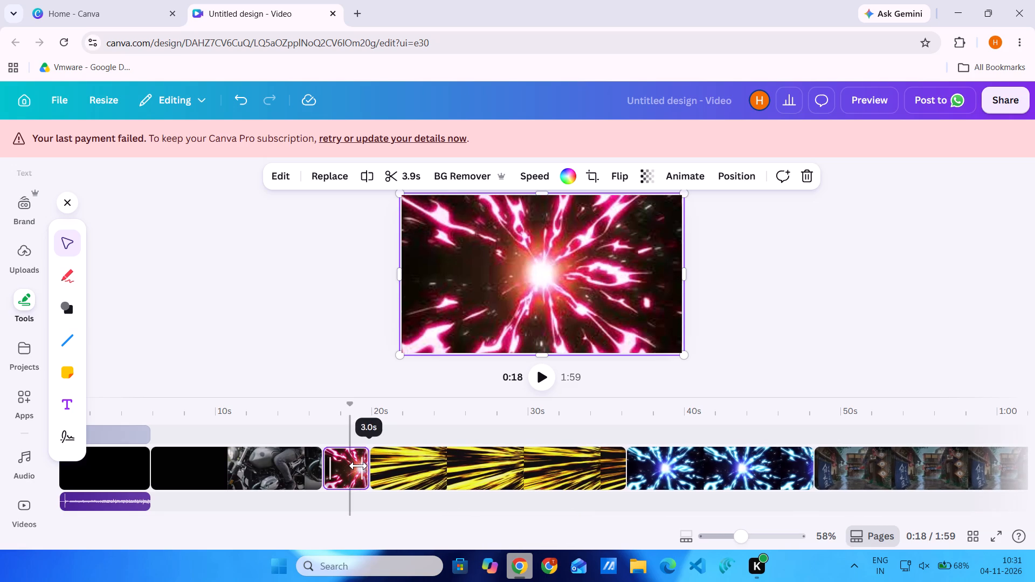
left_click_drag(358, 466, 359, 466)
Trim the end of the yellow speed-lines clip to about 3 seconds.
left_click(555, 462)
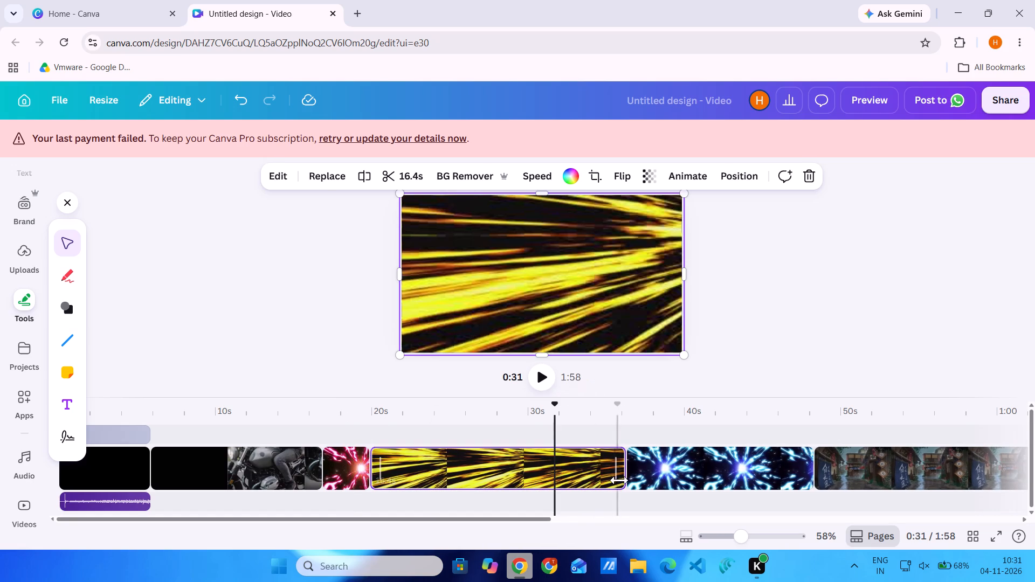
left_click_drag(621, 477, 492, 465)
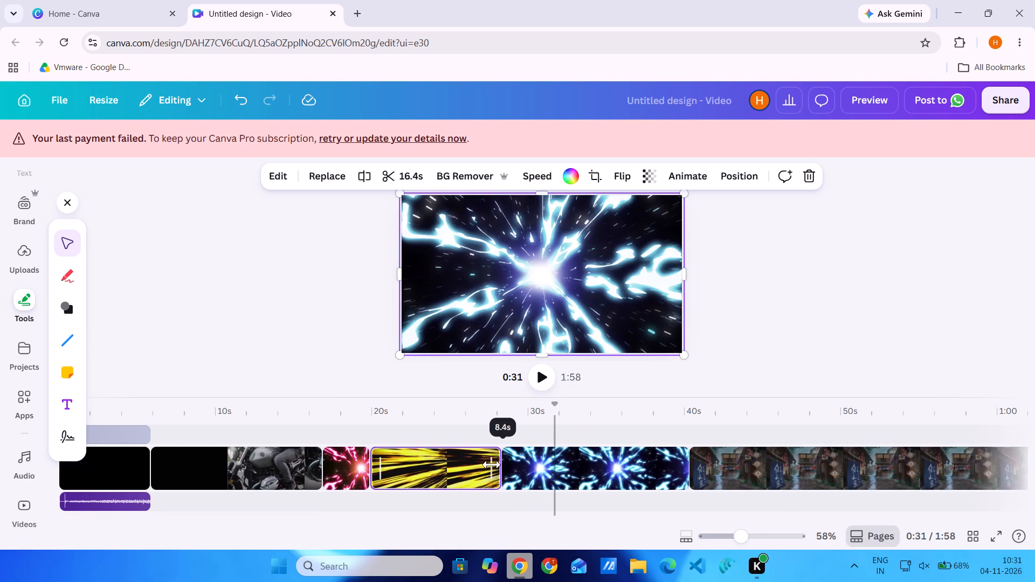
left_click_drag(492, 465, 418, 468)
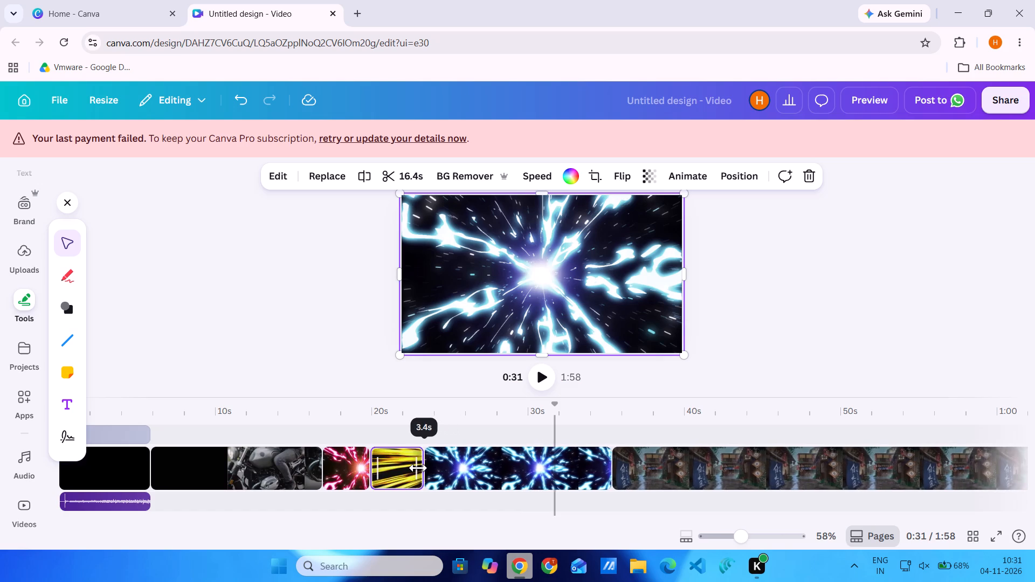
left_click_drag(418, 468, 412, 468)
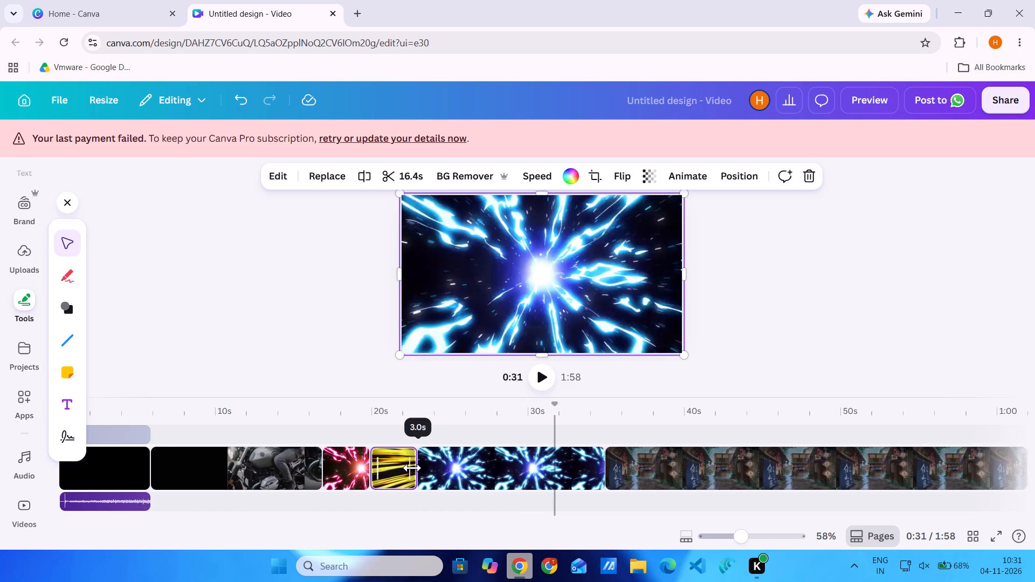
left_click_drag(412, 468, 415, 468)
Trim the end of the blue energy burst clip to 3.0 seconds.
left_click(532, 489)
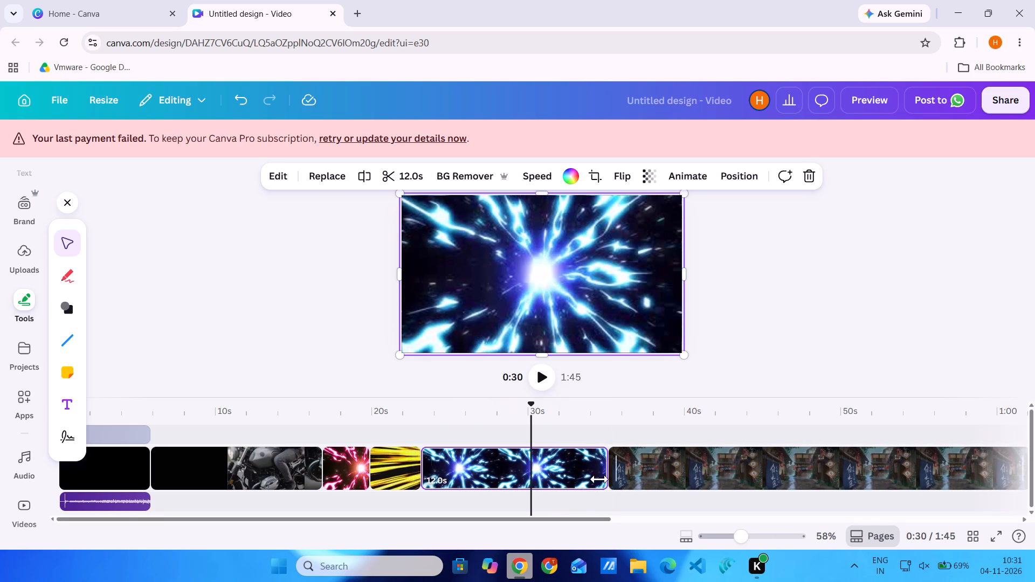
left_click(599, 472)
left_click_drag(599, 472, 495, 472)
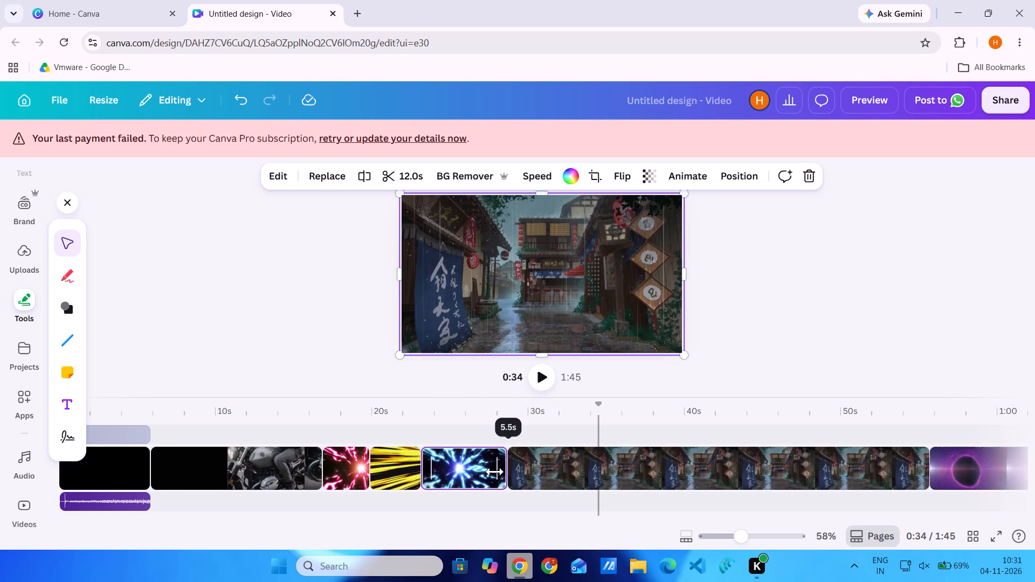
left_click_drag(495, 472, 460, 474)
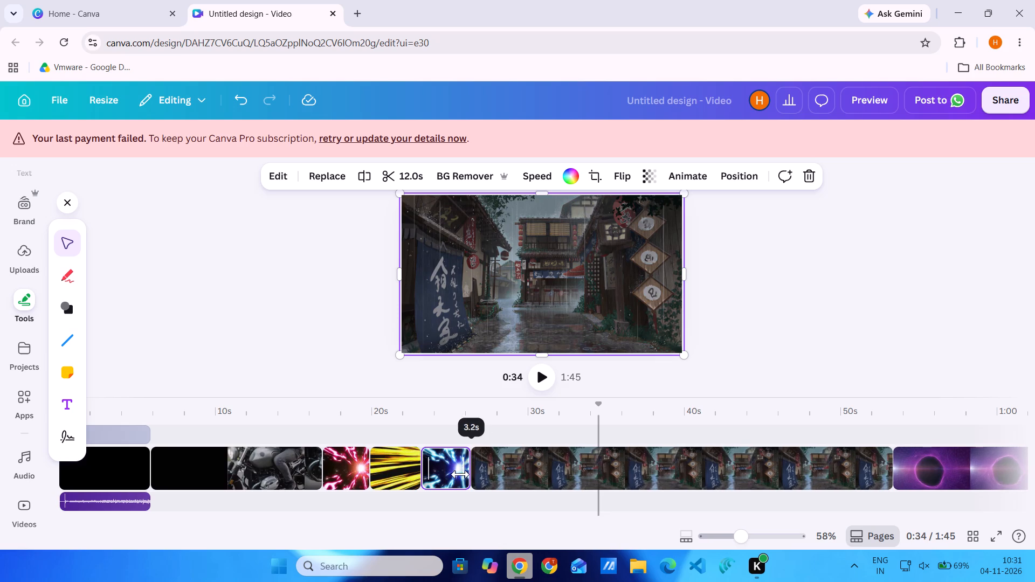
left_click_drag(460, 474, 459, 474)
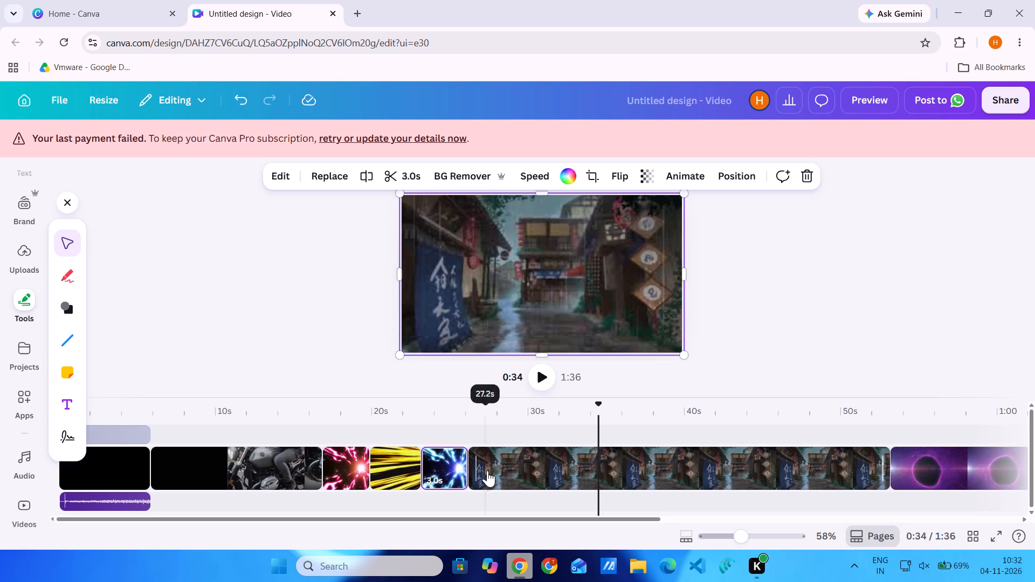
Trim the start of the rainy Japanese street clip to a length of 26.6 seconds.
left_click_drag(477, 468, 674, 504)
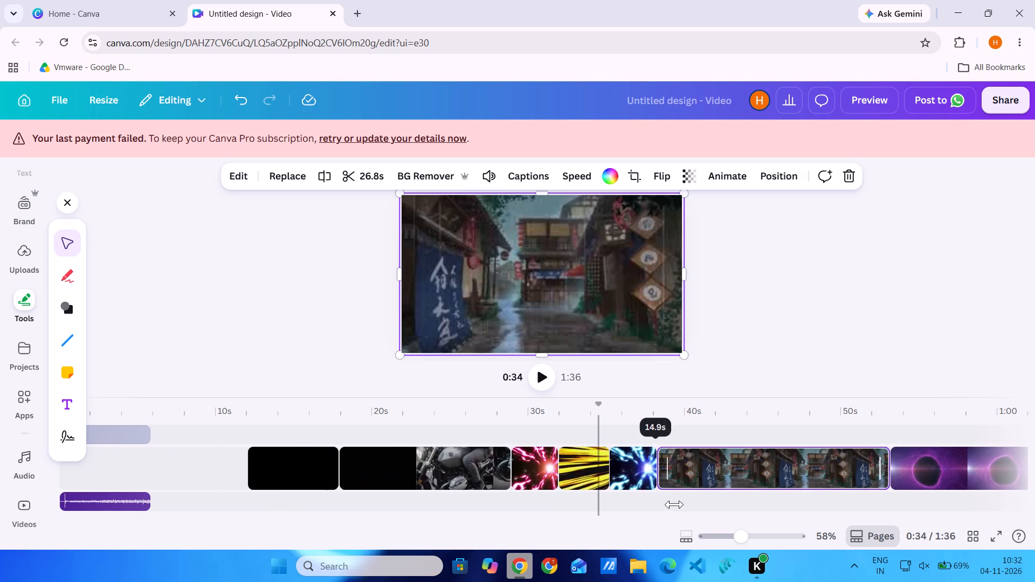
left_click_drag(674, 504, 335, 505)
scroll(664, 502, "left", 3)
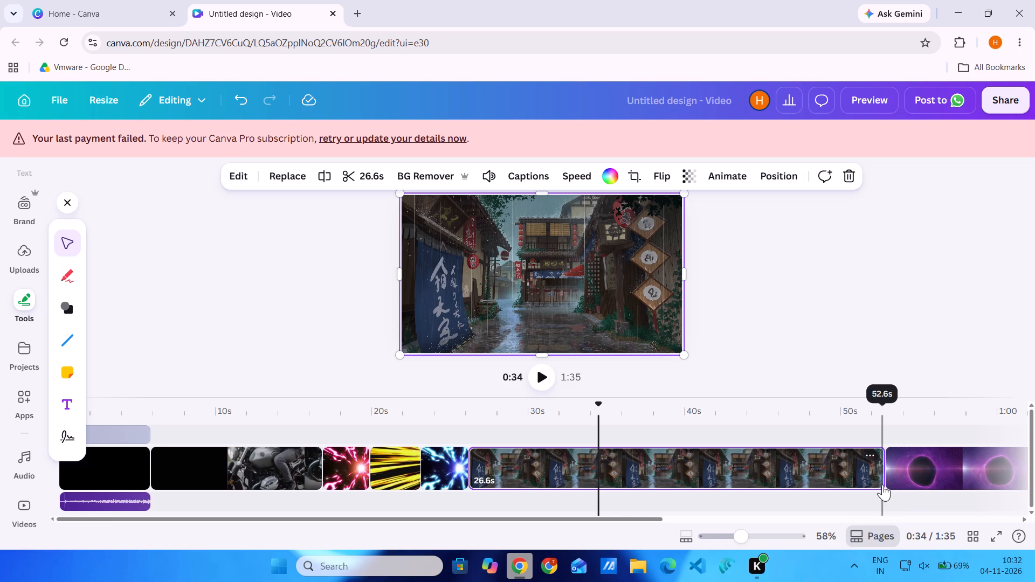
scroll(882, 484, "up", 1)
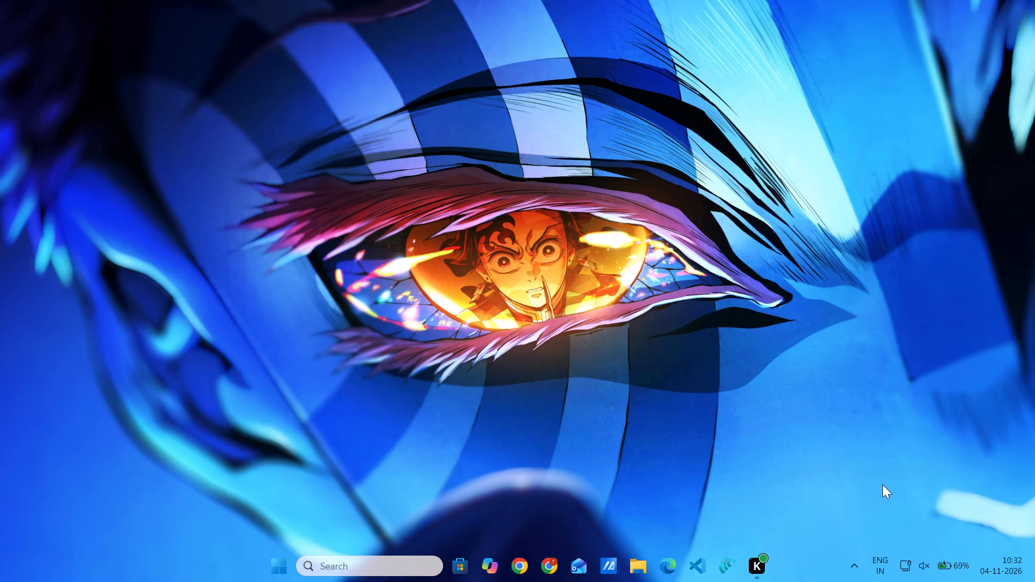
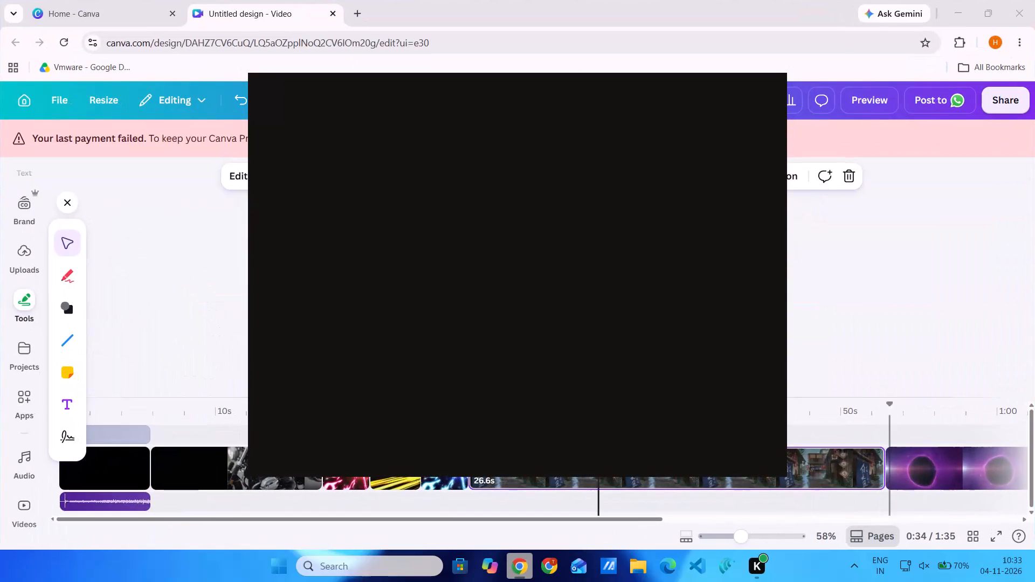
Trim the end of the rainy Japanese street clip to a length of about 10 seconds.
left_click(969, 315)
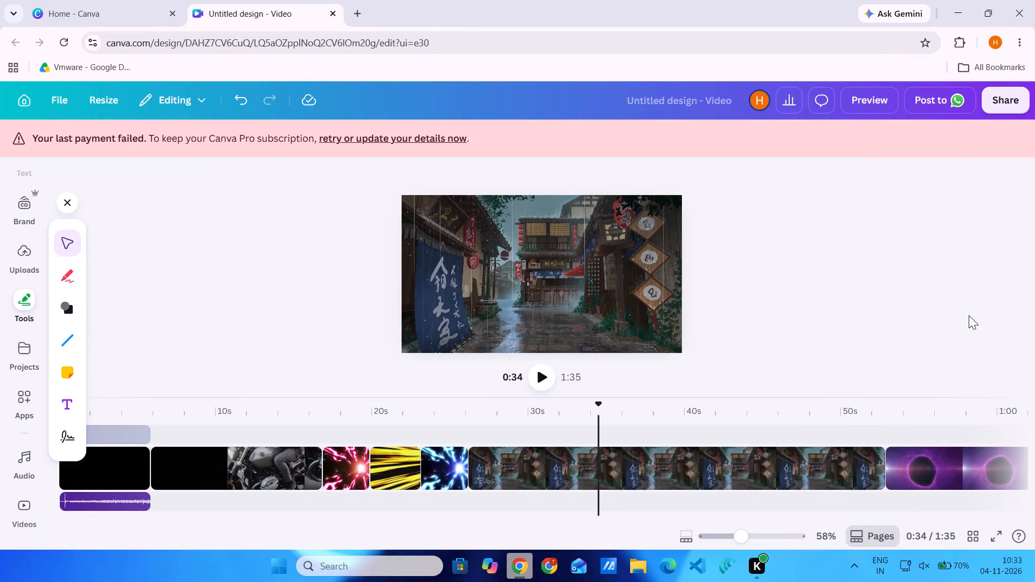
left_click_drag(880, 468, 712, 455)
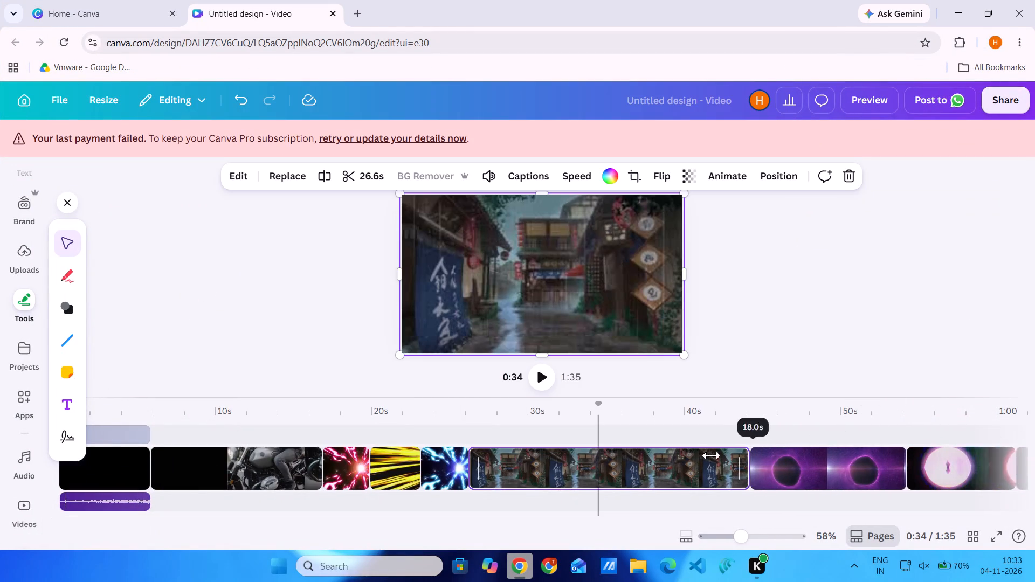
left_click_drag(712, 455, 617, 453)
Trim the end of the purple black-hole tunnel clip to about 5.5 seconds.
left_click(684, 469)
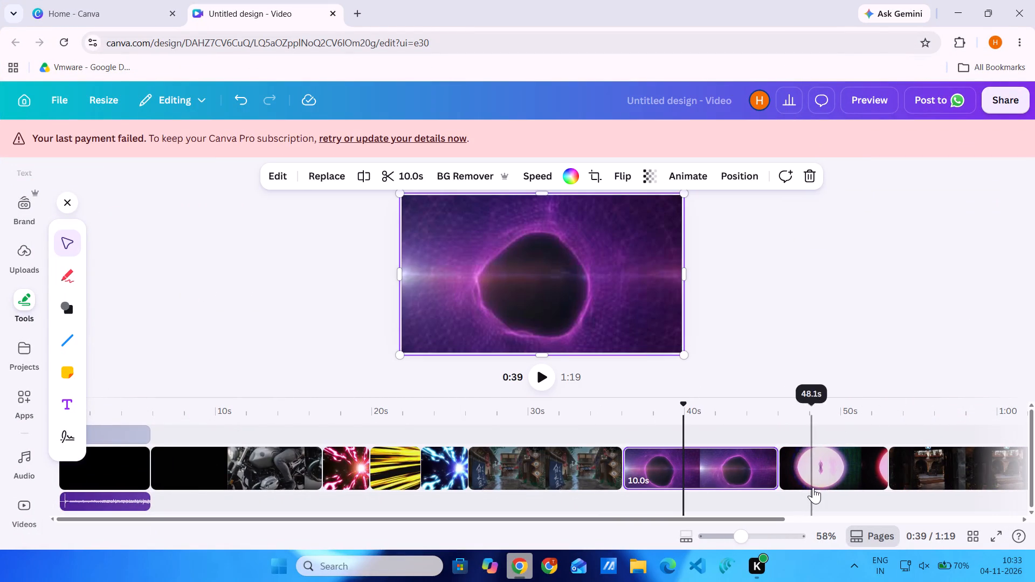
left_click_drag(769, 469, 702, 473)
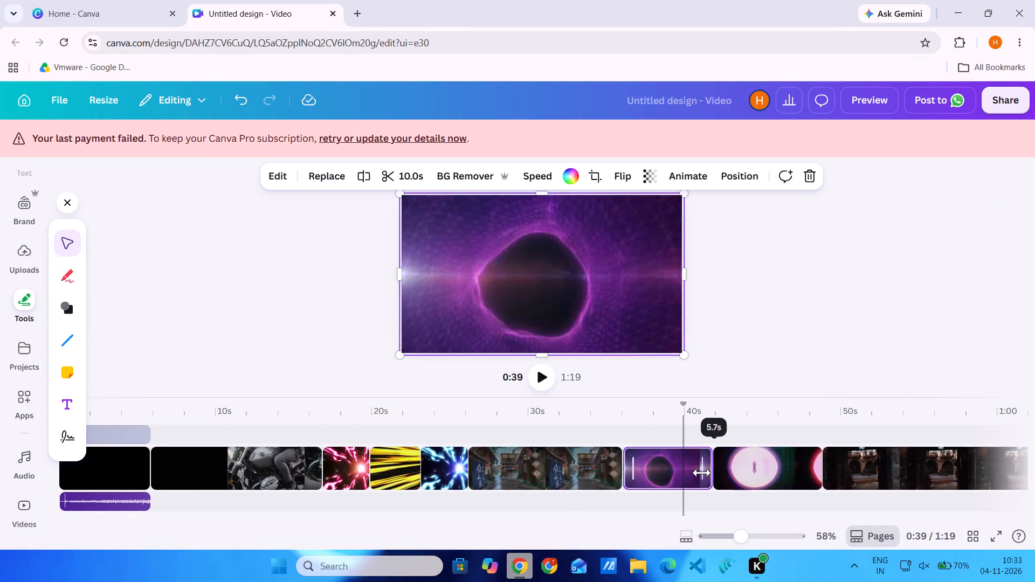
left_click_drag(702, 473, 698, 473)
Trim the end of the clip with a silhouette in a glowing pink circle to about 3 seconds.
left_click(767, 466)
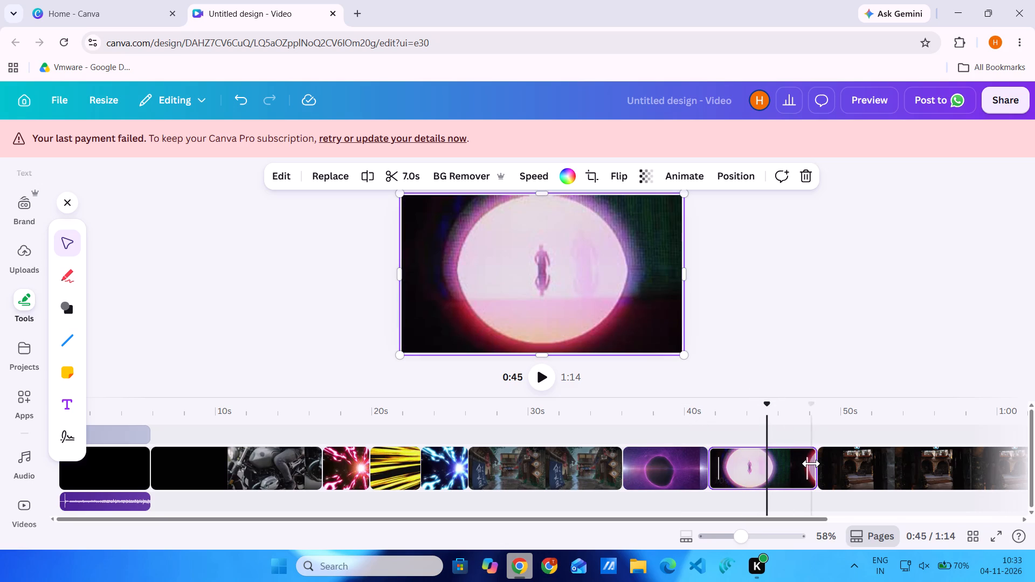
left_click_drag(811, 463, 750, 469)
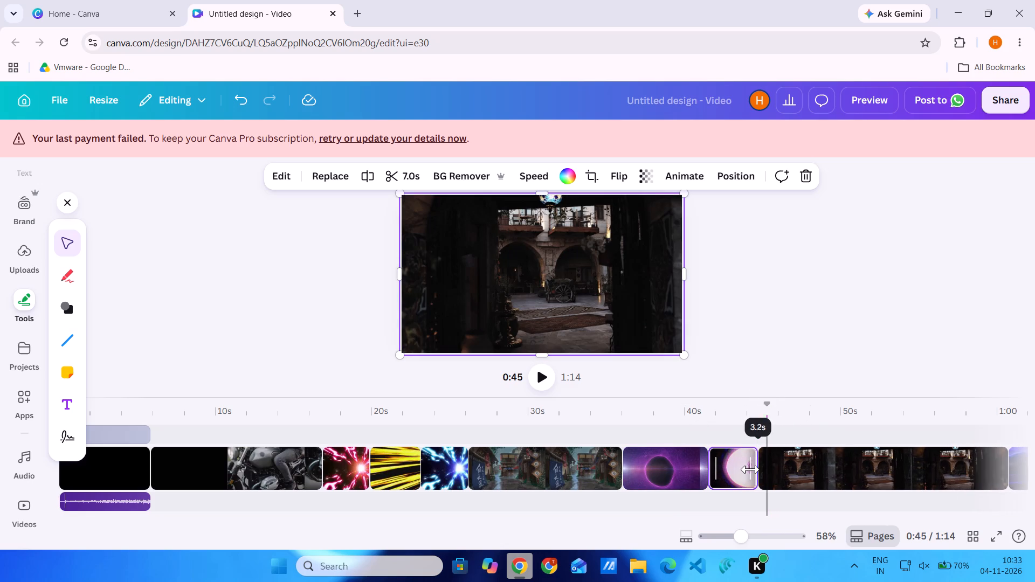
left_click_drag(750, 469, 748, 469)
Trim the end of the dark arched courtyard clip to 5.3 seconds.
left_click(838, 466)
scroll(838, 466, "left", 1)
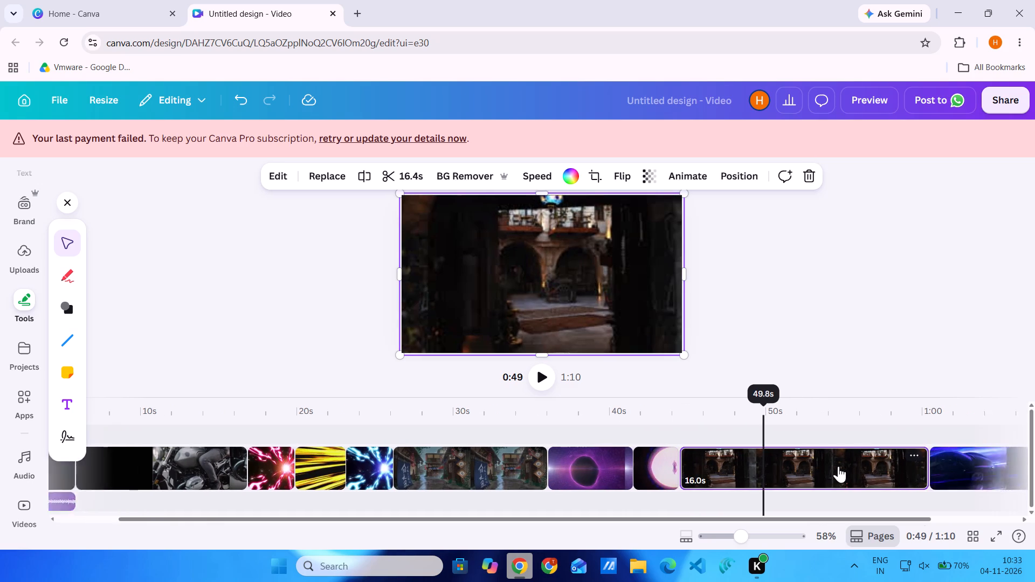
scroll(838, 466, "left", 2)
left_click_drag(810, 473, 710, 477)
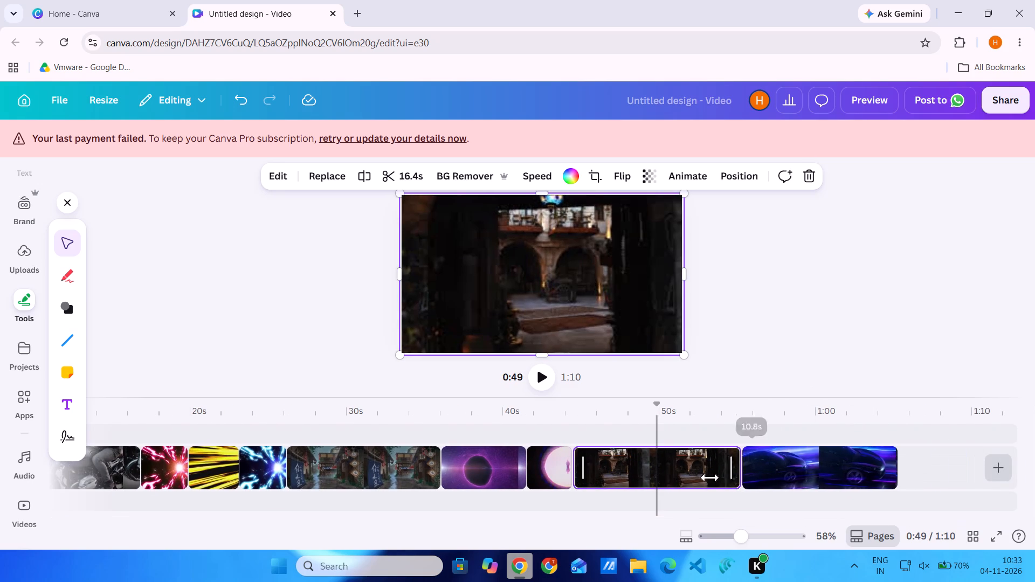
left_click_drag(710, 477, 644, 473)
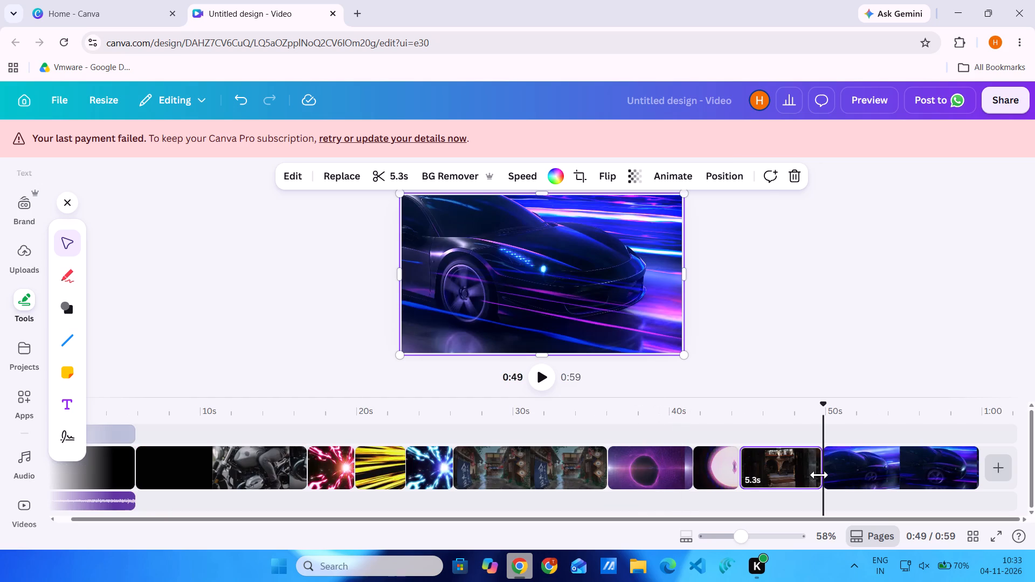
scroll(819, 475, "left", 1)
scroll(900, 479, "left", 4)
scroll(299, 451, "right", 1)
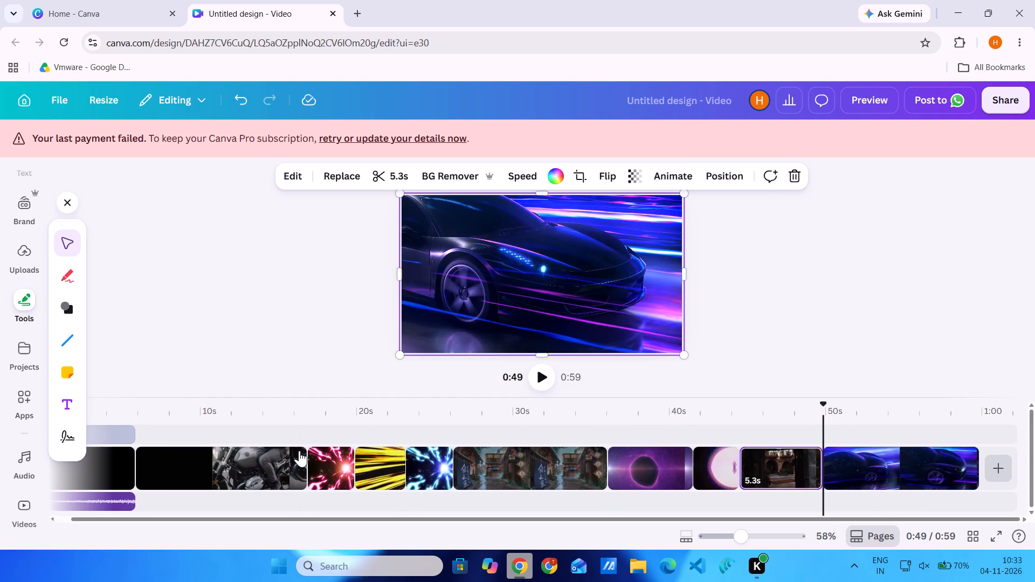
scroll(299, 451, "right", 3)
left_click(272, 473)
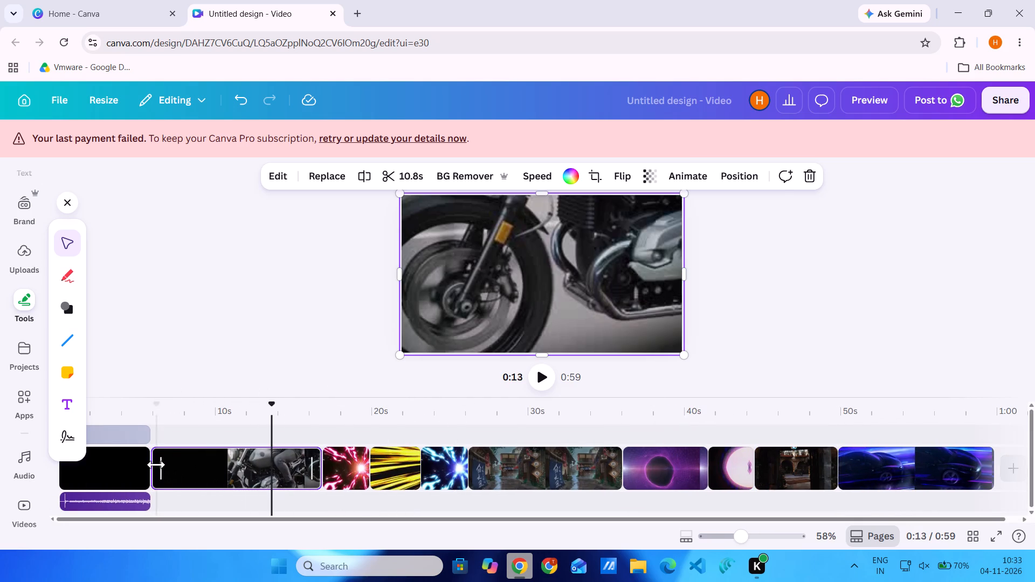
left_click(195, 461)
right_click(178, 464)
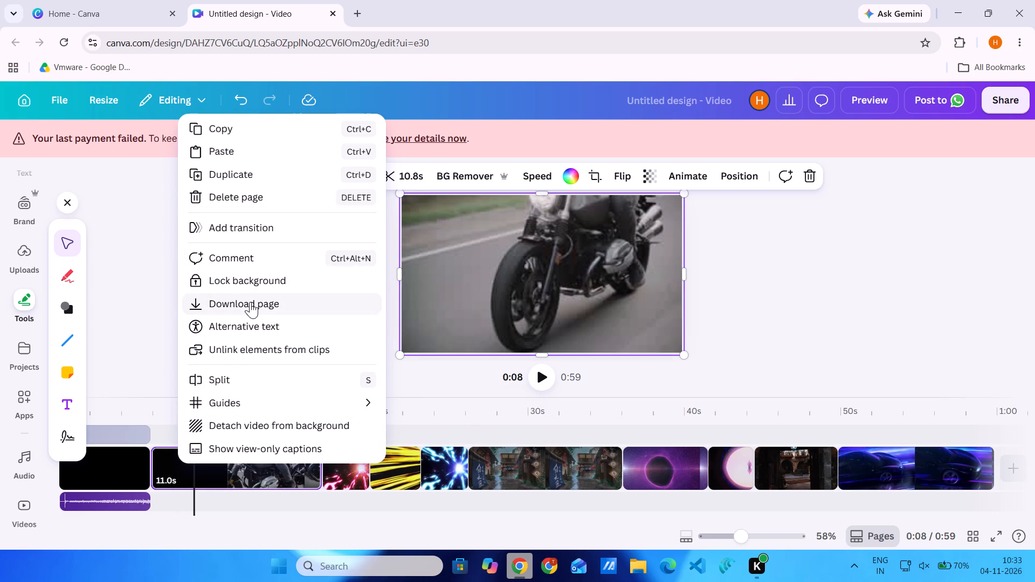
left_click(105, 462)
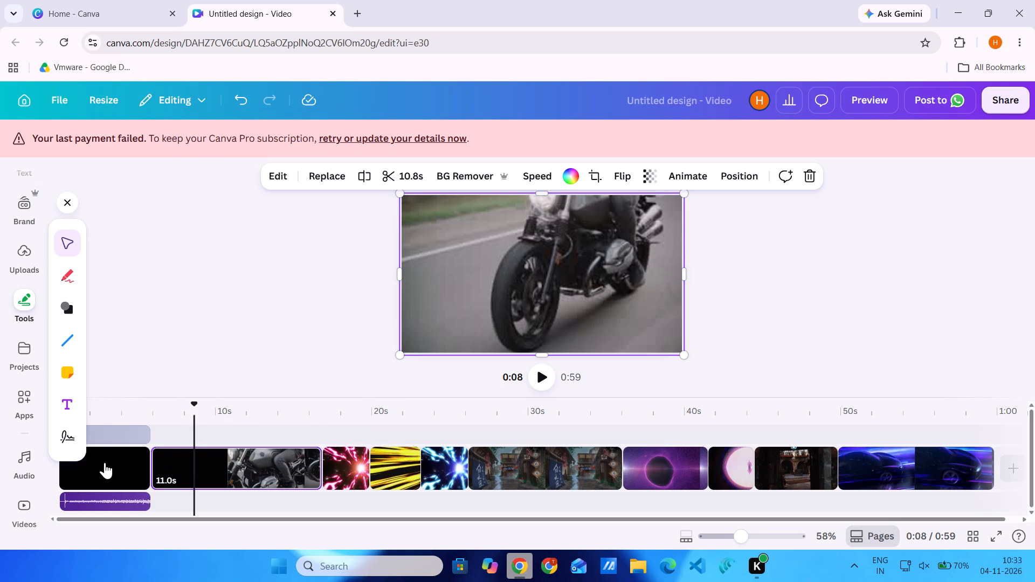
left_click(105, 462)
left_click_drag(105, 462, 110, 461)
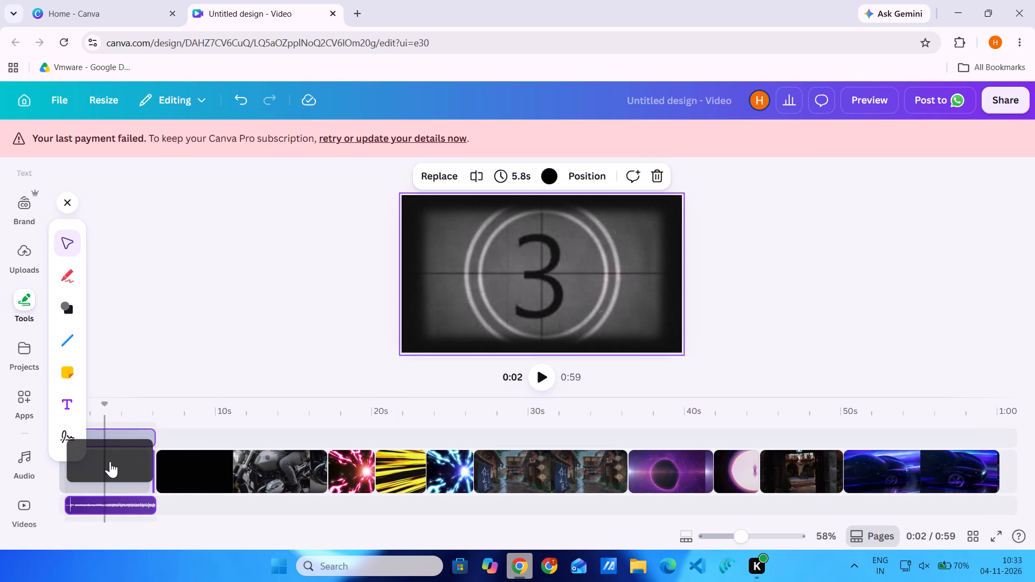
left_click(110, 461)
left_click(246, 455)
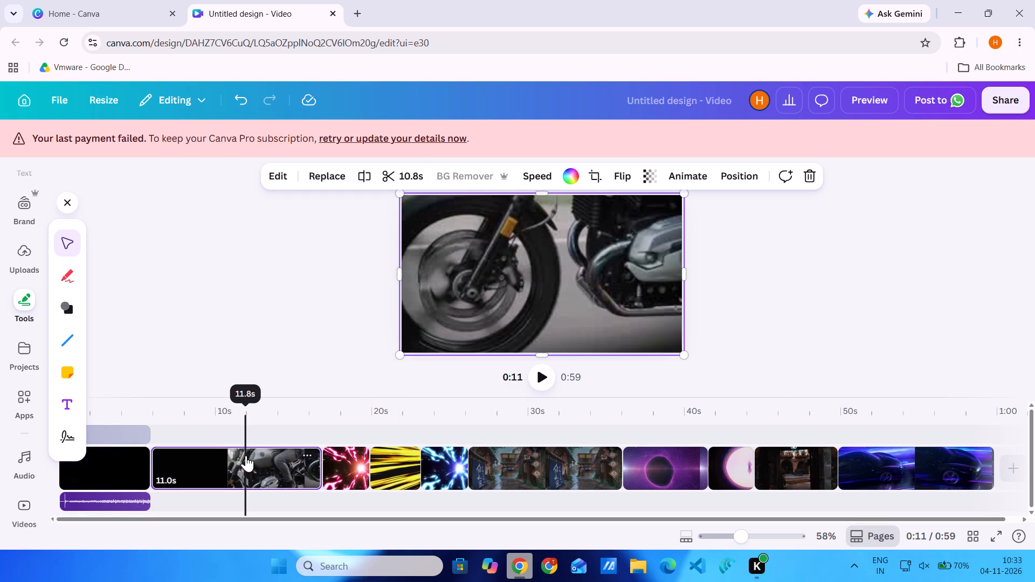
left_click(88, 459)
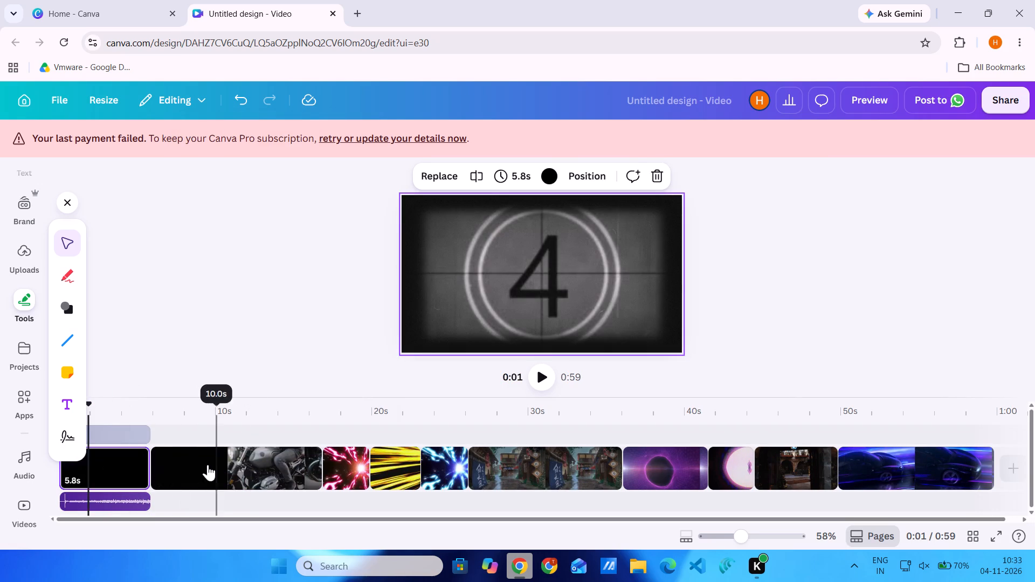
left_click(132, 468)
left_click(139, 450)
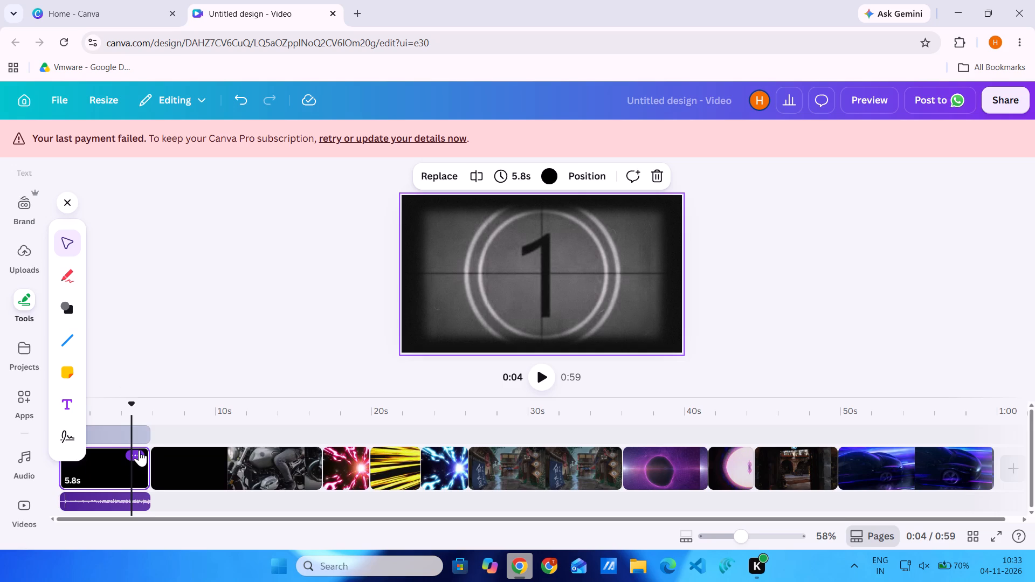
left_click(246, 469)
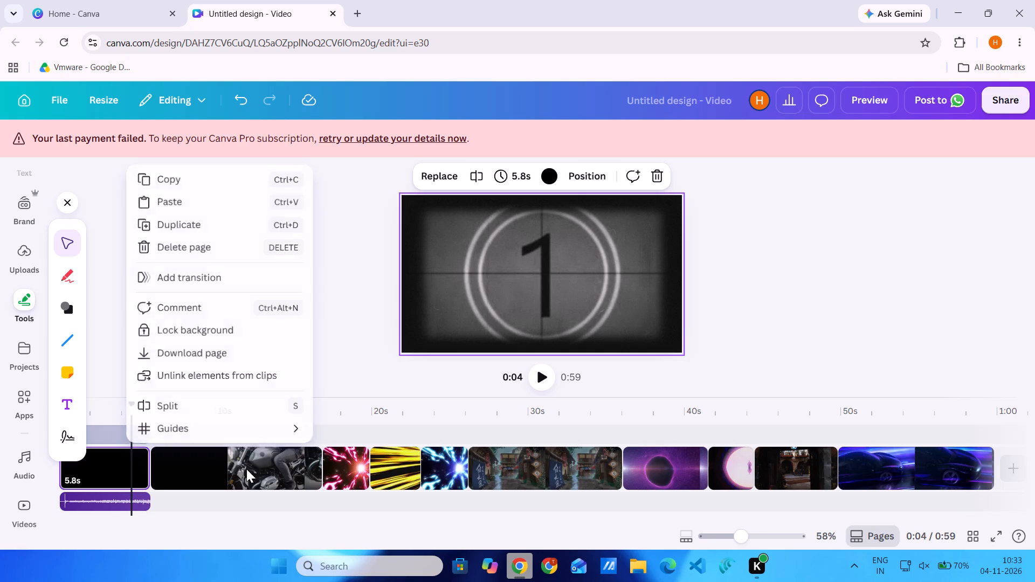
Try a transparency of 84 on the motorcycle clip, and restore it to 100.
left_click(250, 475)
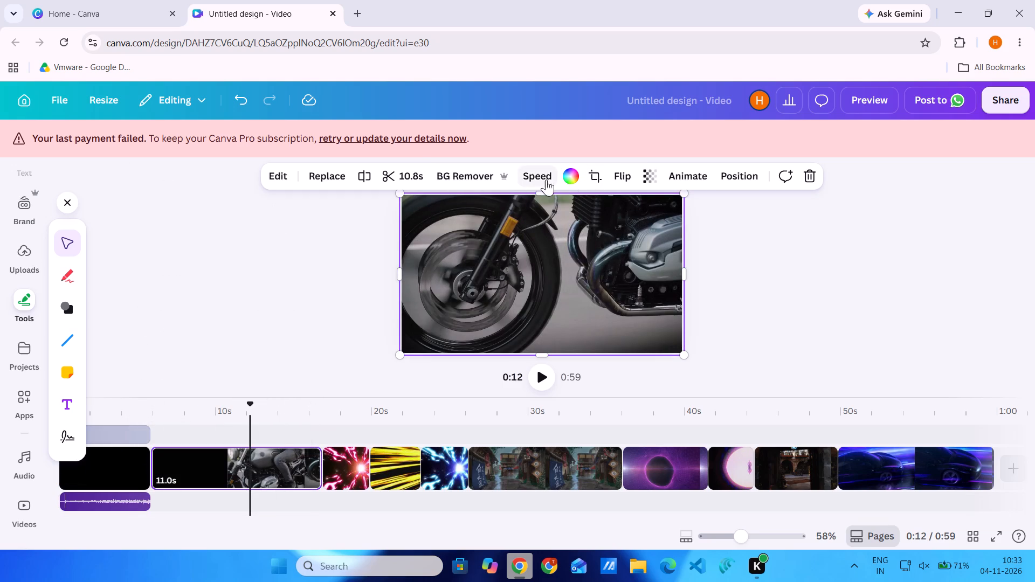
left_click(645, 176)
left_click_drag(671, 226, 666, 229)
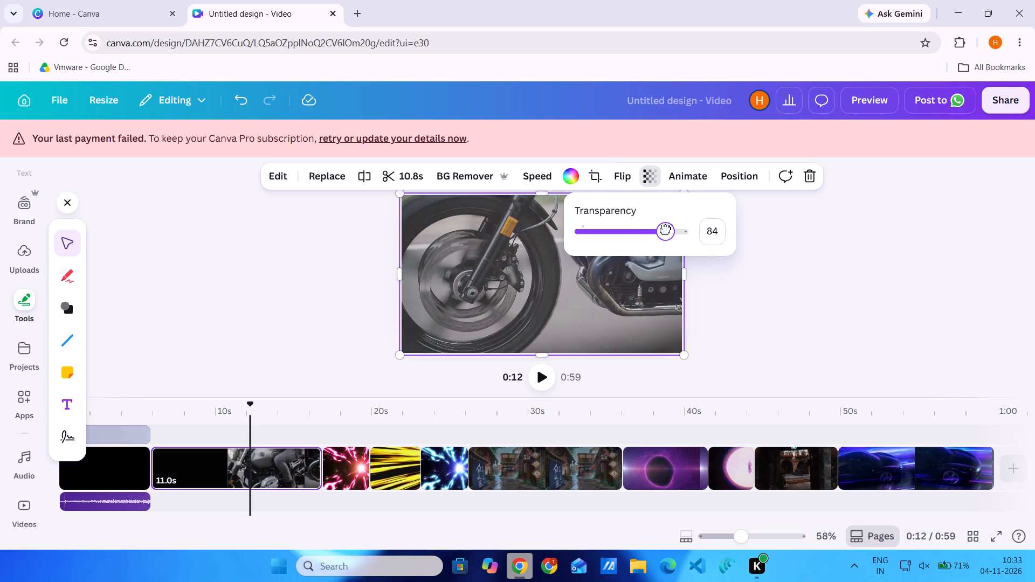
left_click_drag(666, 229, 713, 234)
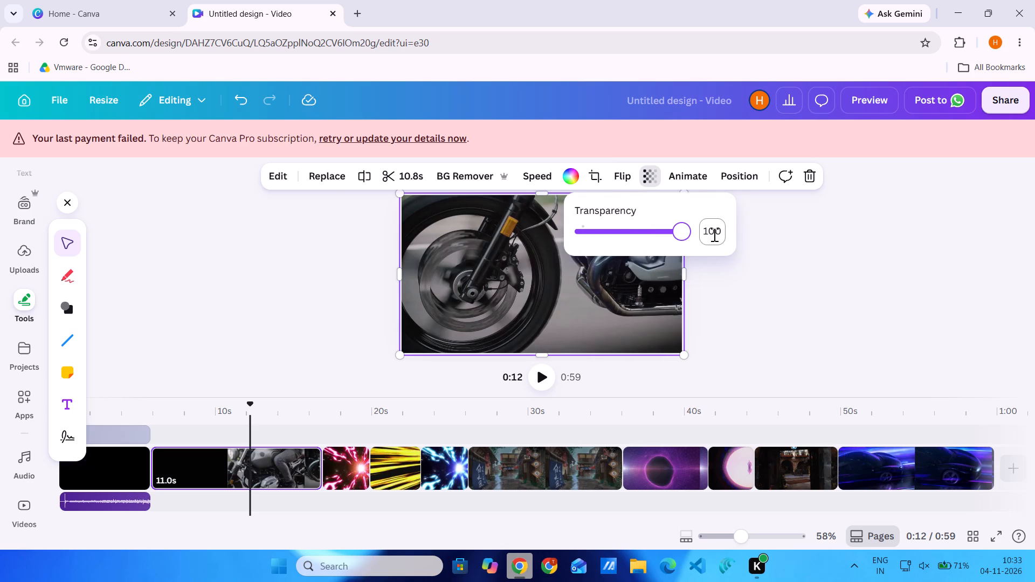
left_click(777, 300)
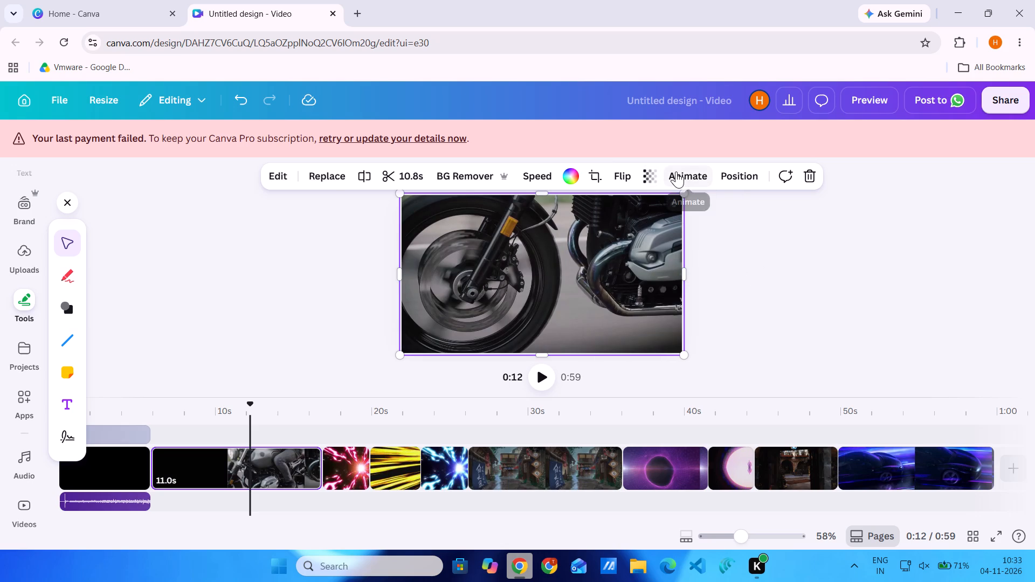
Apply the automatic colour adjustment to the motorcycle clip.
left_click(269, 170)
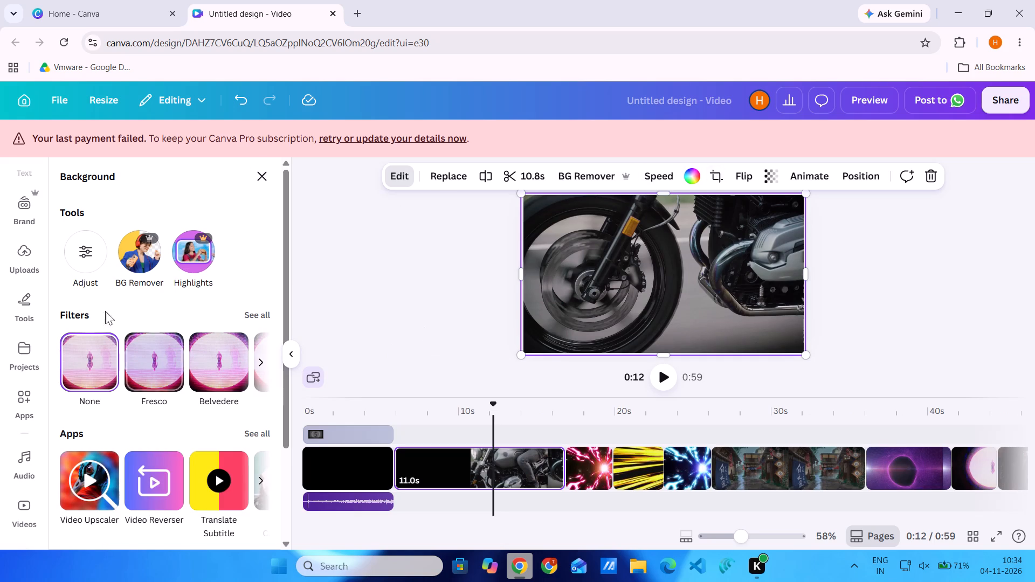
left_click(84, 254)
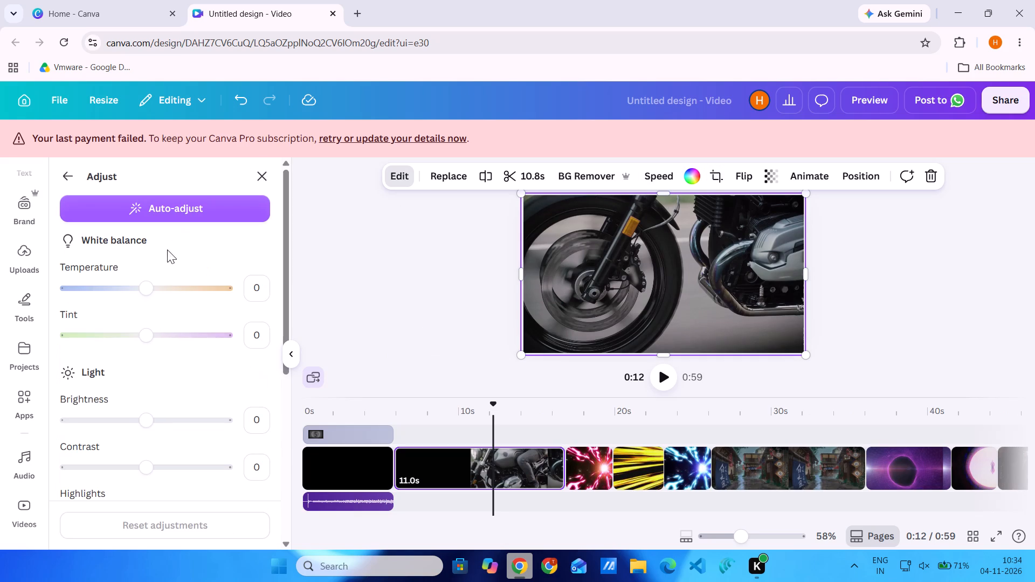
left_click(177, 215)
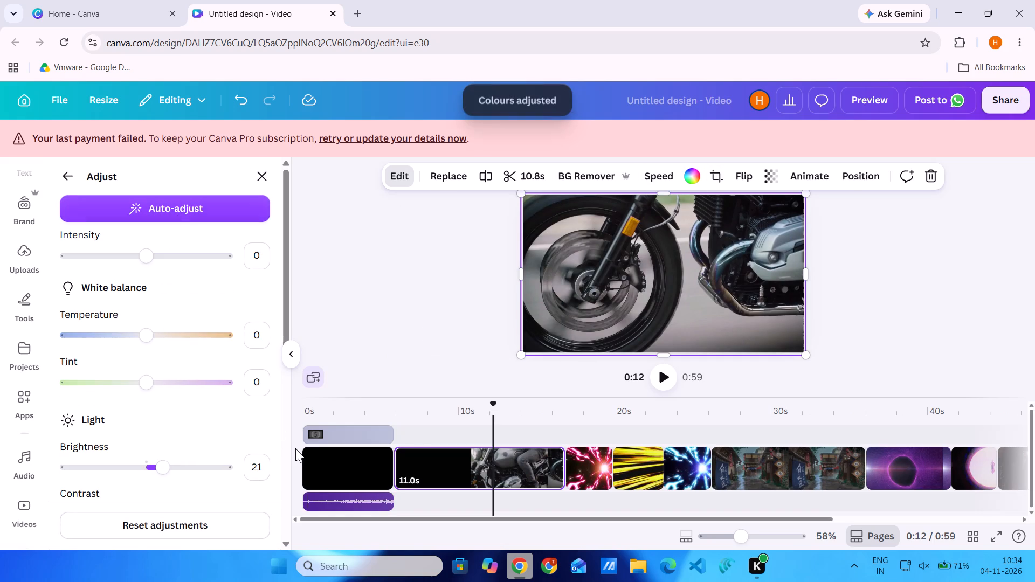
Apply the automatic colour adjustment to the pink energy burst clip.
left_click(351, 474)
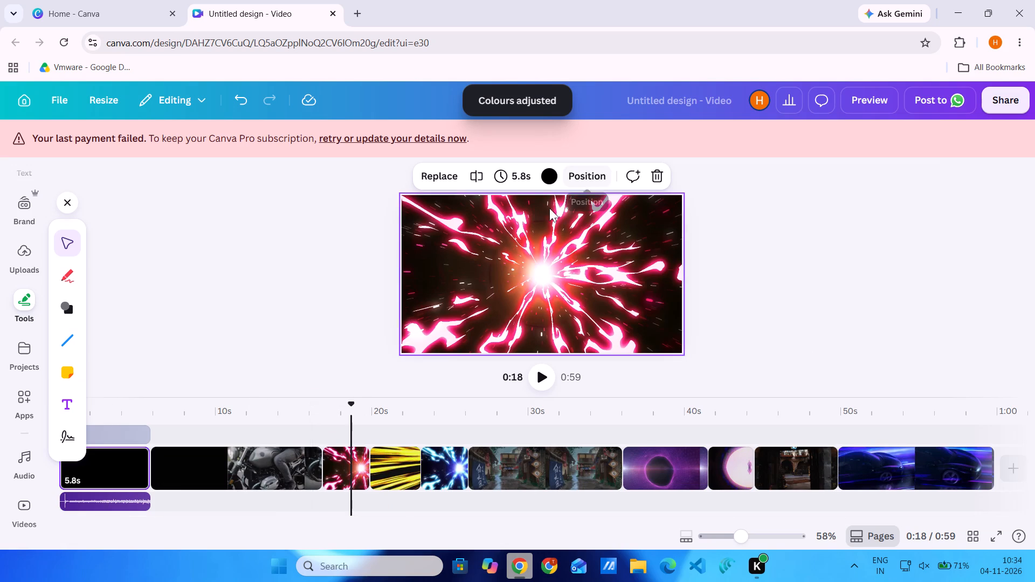
left_click(351, 468)
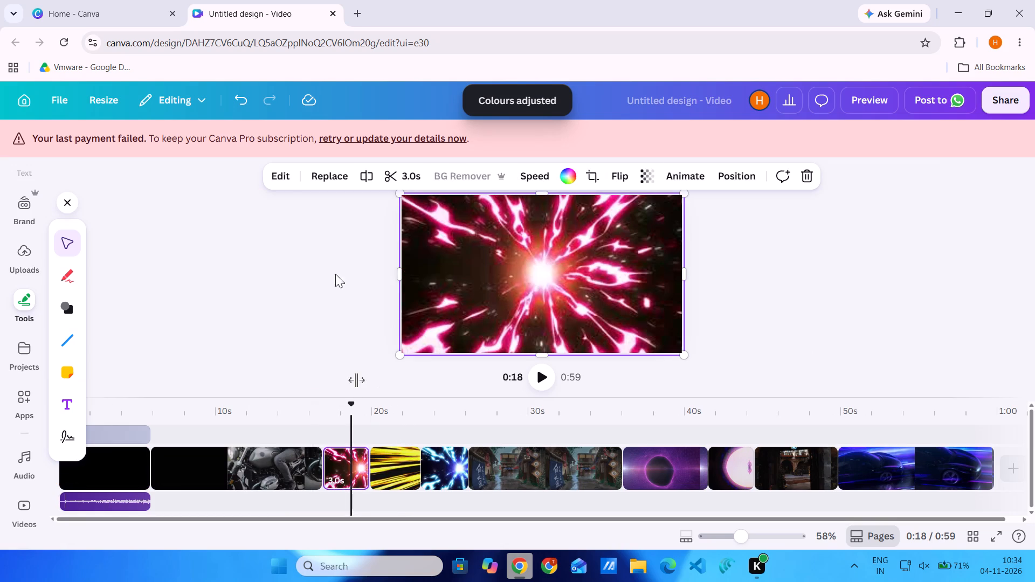
left_click(289, 182)
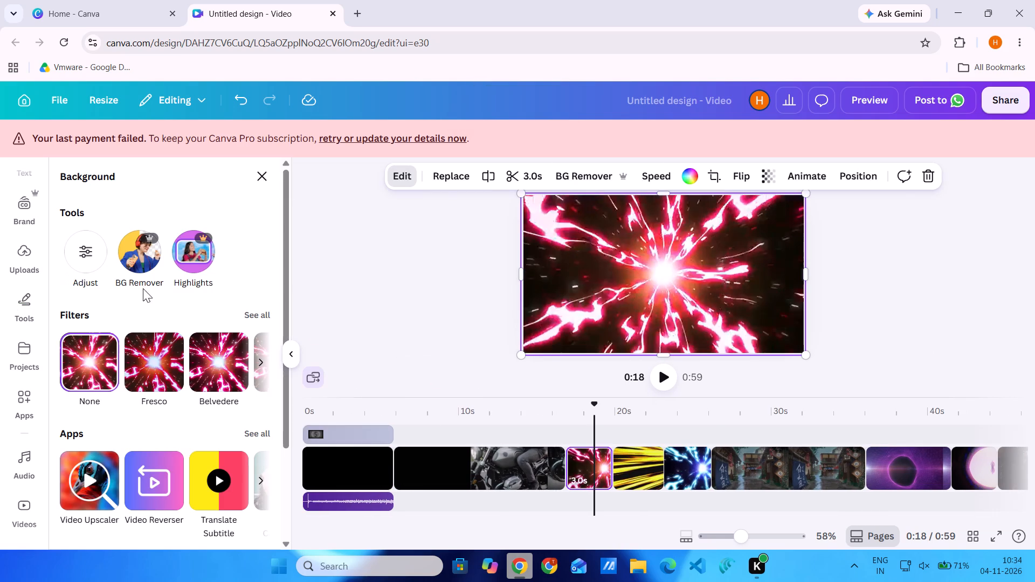
left_click(88, 267)
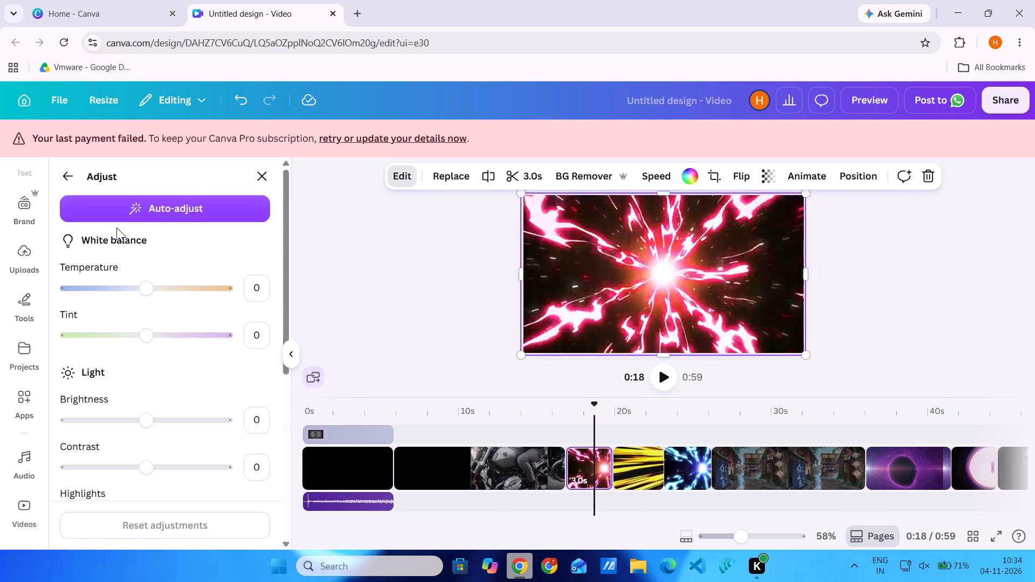
left_click(148, 198)
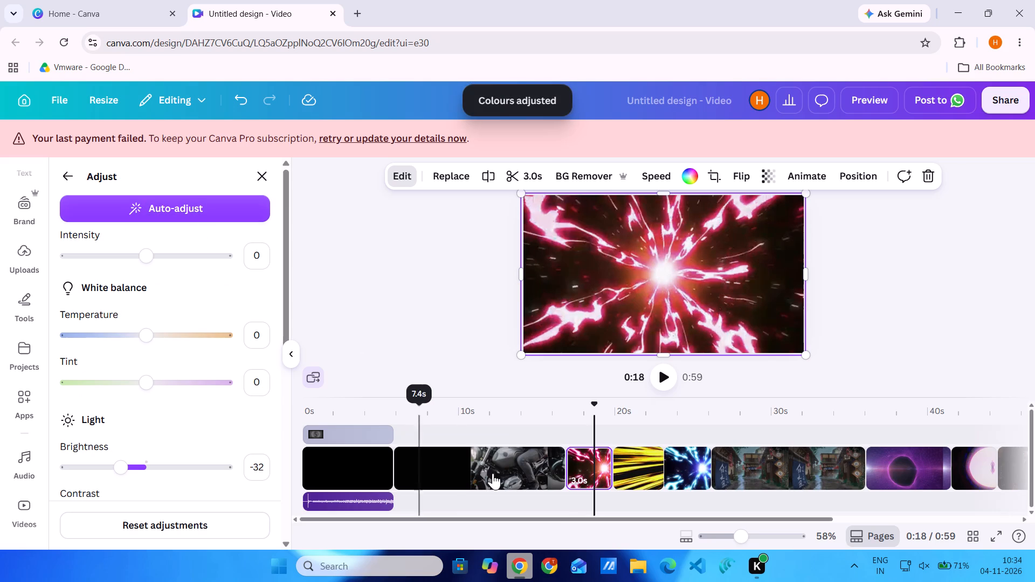
Apply the automatic colour adjustment to the yellow speed-lines clip.
left_click(631, 462)
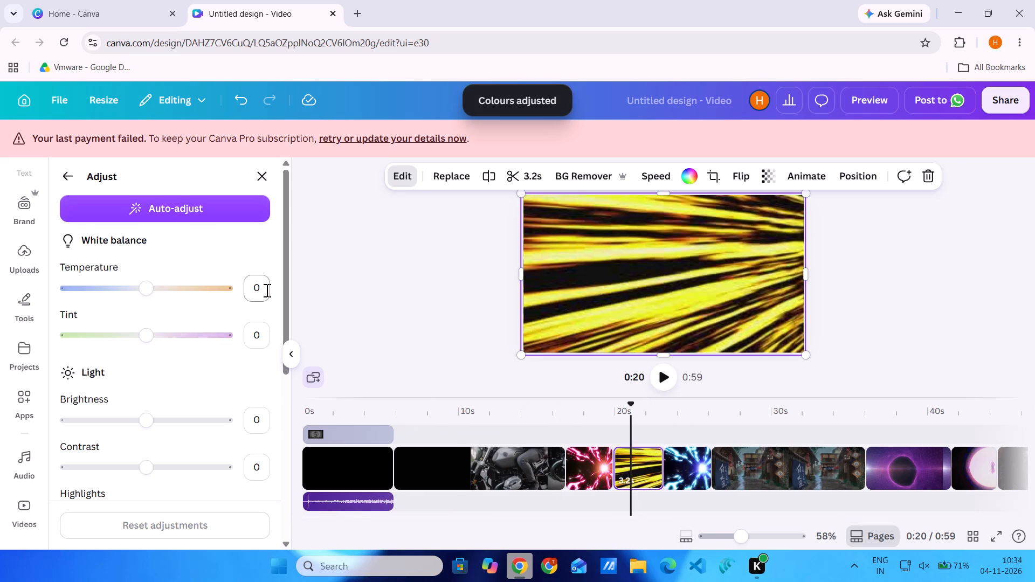
left_click(221, 197)
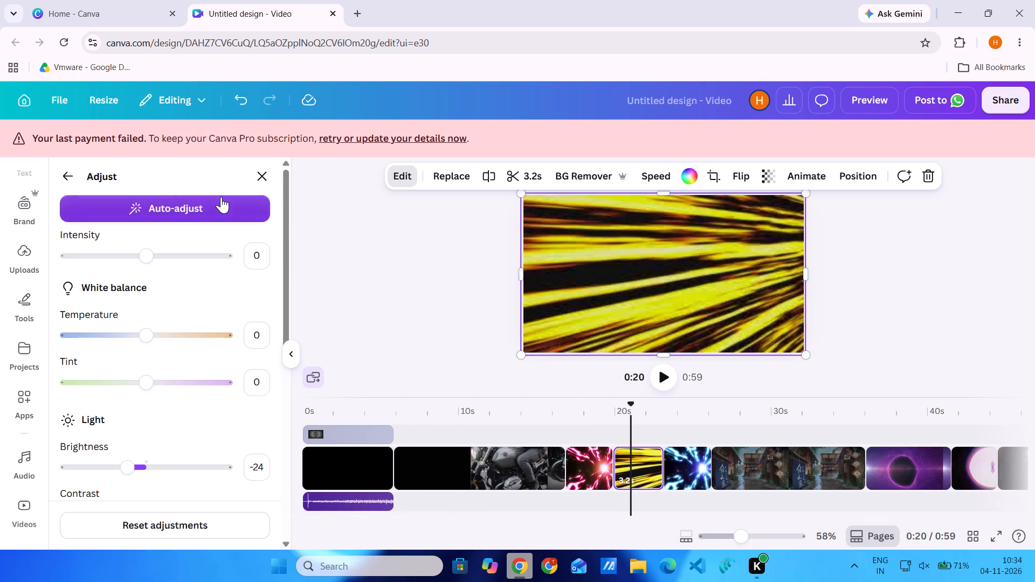
Apply the automatic colour adjustment to the blue energy burst clip.
left_click(688, 485)
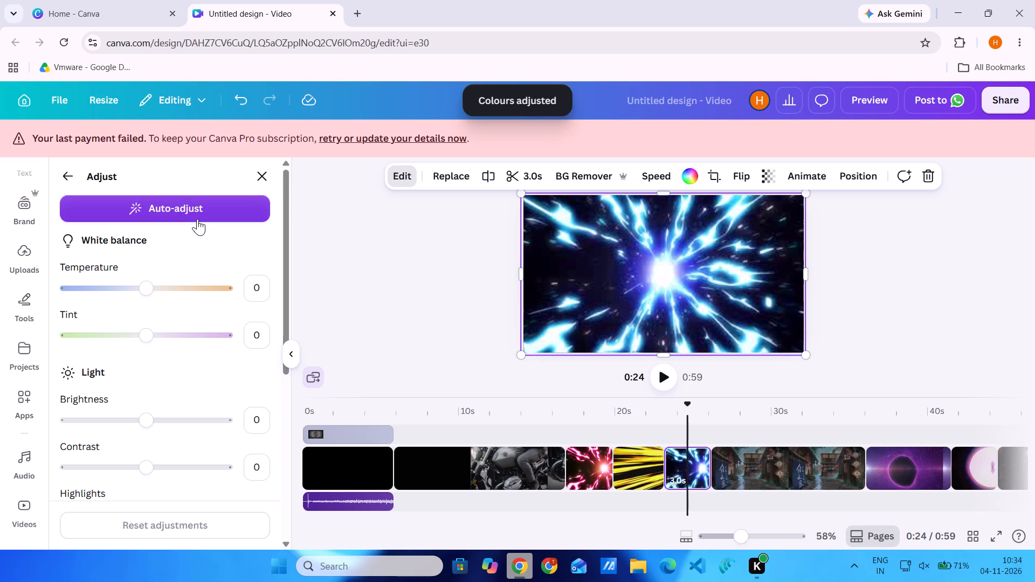
left_click(197, 219)
left_click(197, 219)
left_click(197, 219)
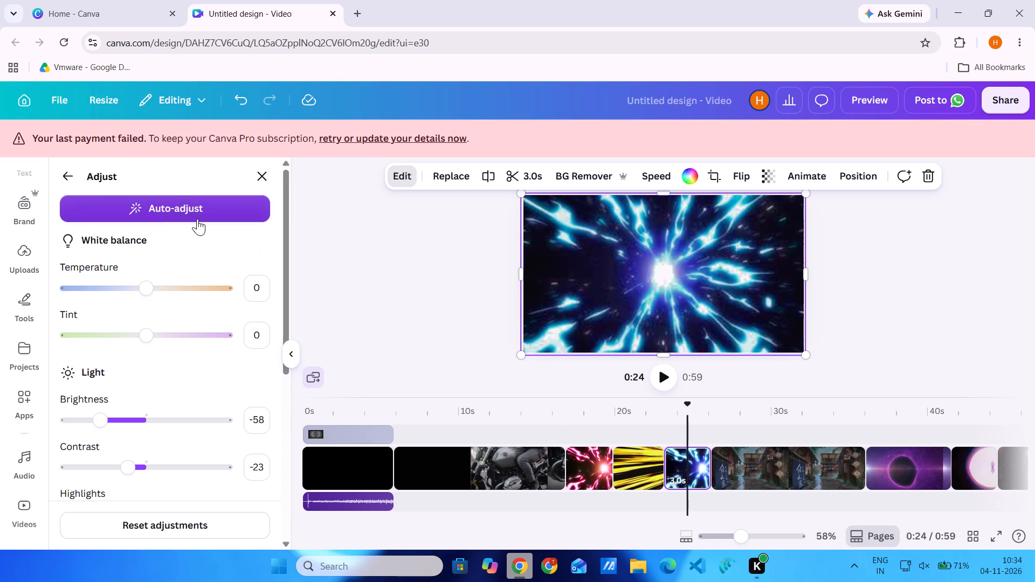
Reapply the automatic colour adjustment to the blue energy burst clip.
left_click(197, 219)
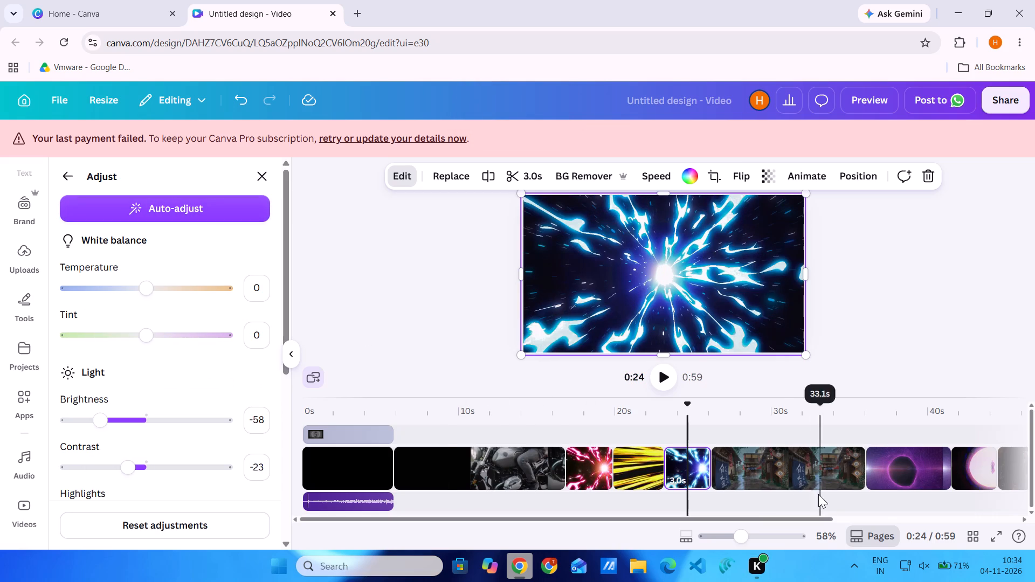
Apply the automatic colour adjustment to the rainy Japanese street clip.
left_click(765, 472)
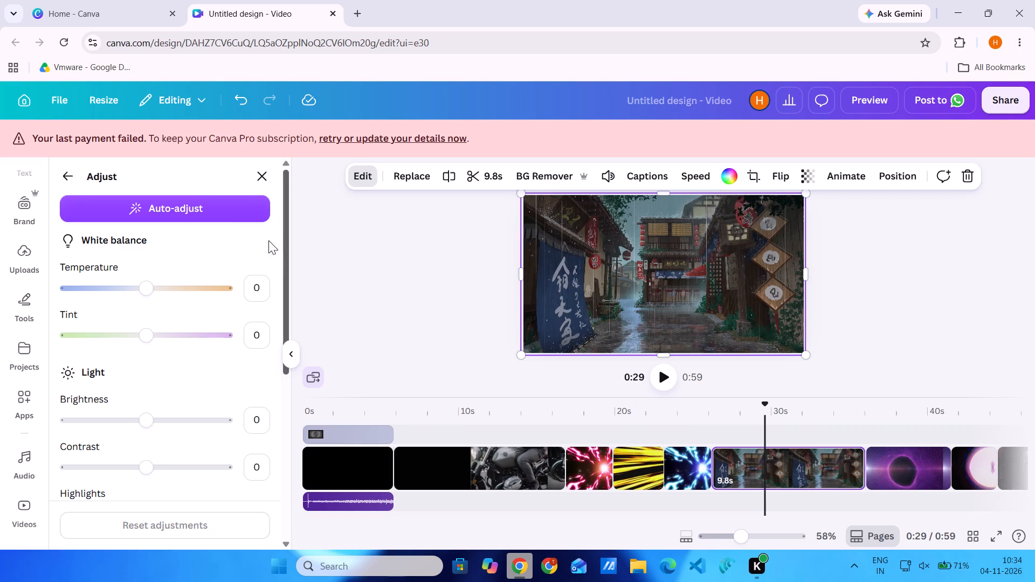
left_click(204, 219)
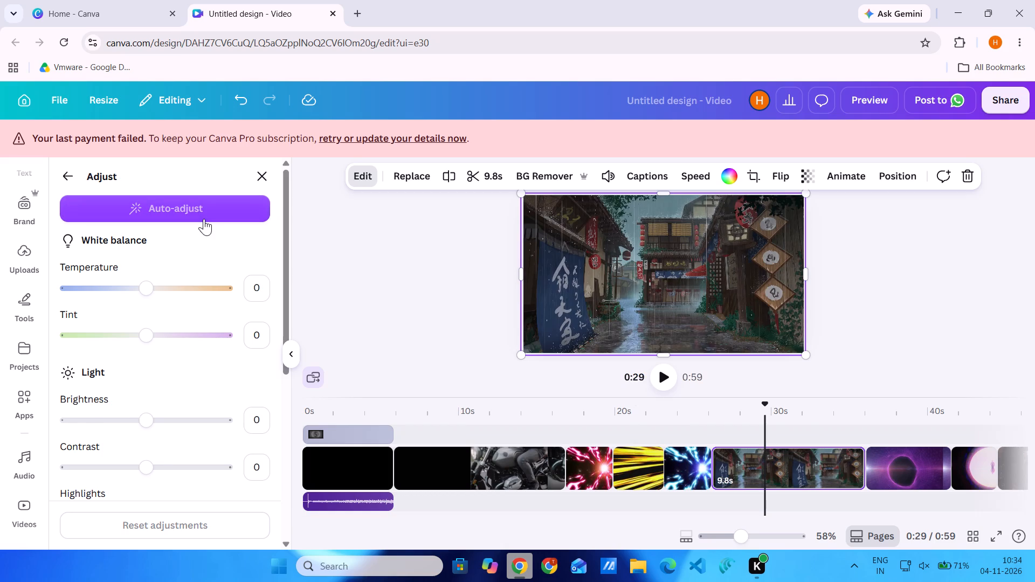
left_click(204, 219)
double_click(204, 219)
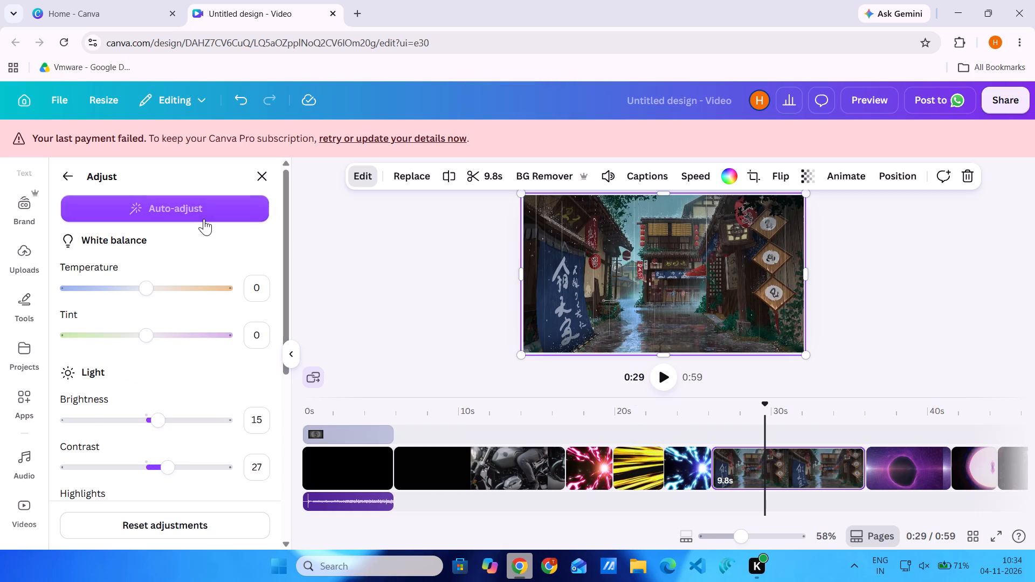
left_click(204, 219)
double_click(204, 219)
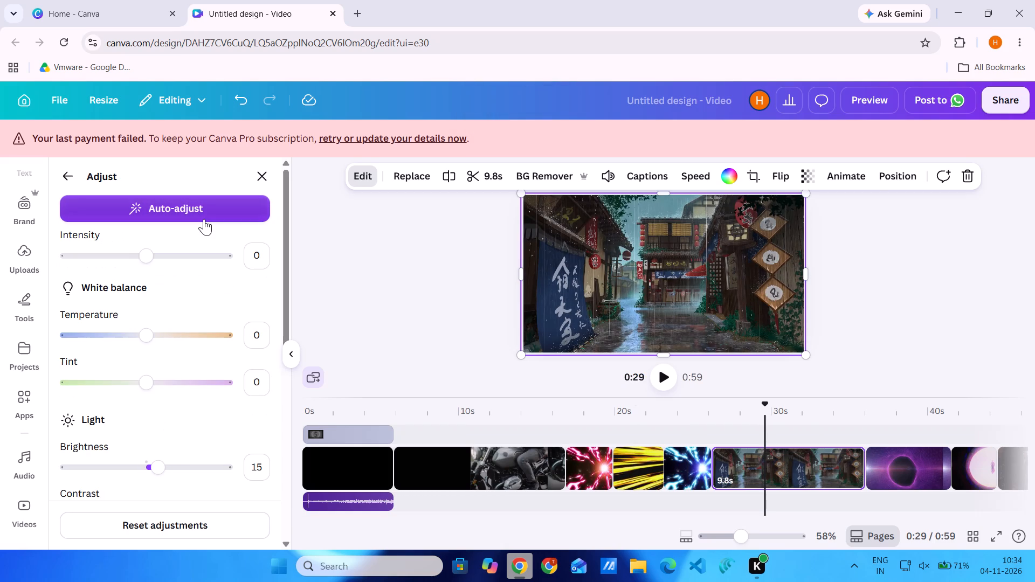
left_click(204, 219)
left_click(204, 219)
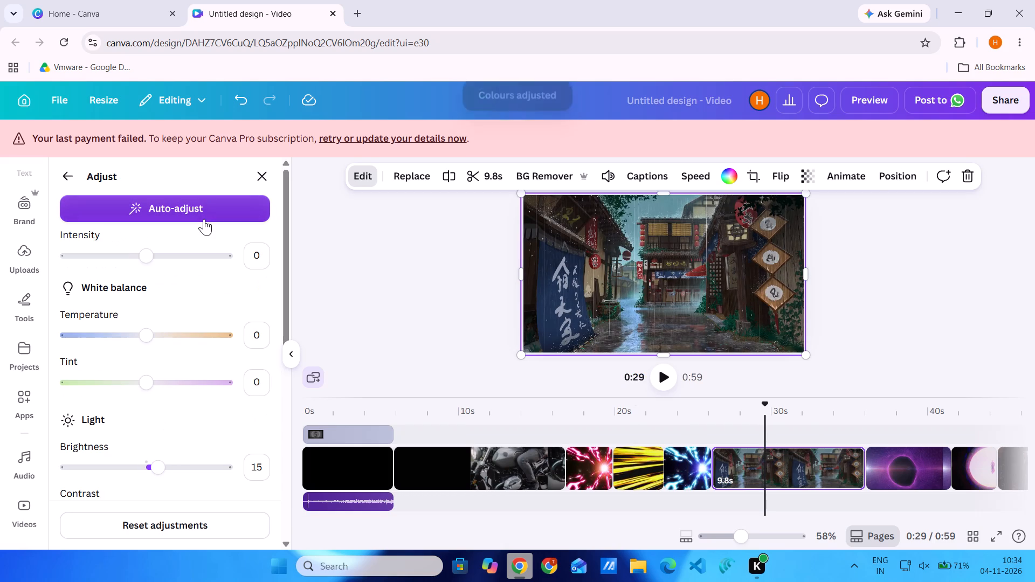
left_click(204, 219)
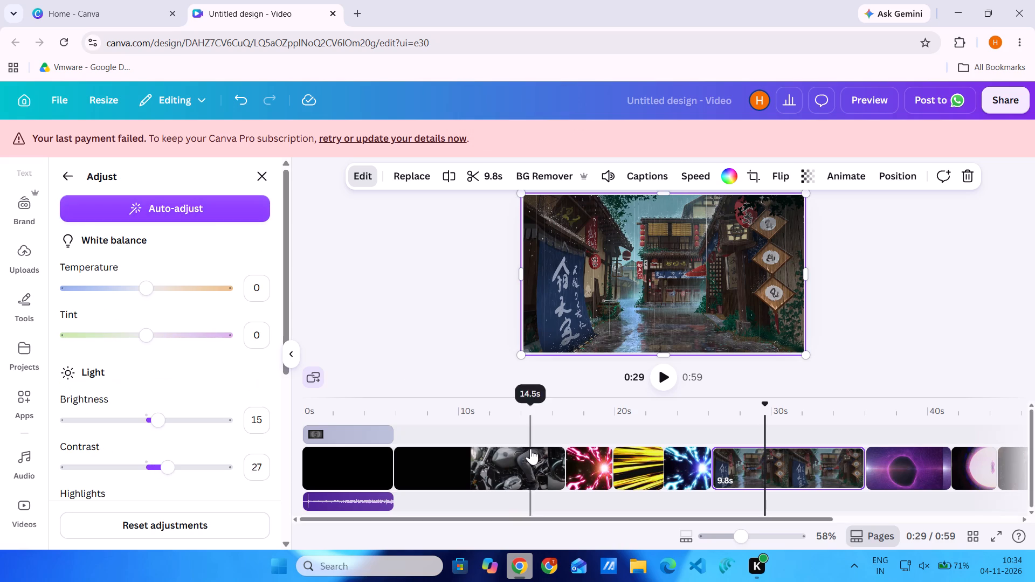
Apply the automatic colour adjustment to the purple wireframe tunnel clip.
left_click(899, 453)
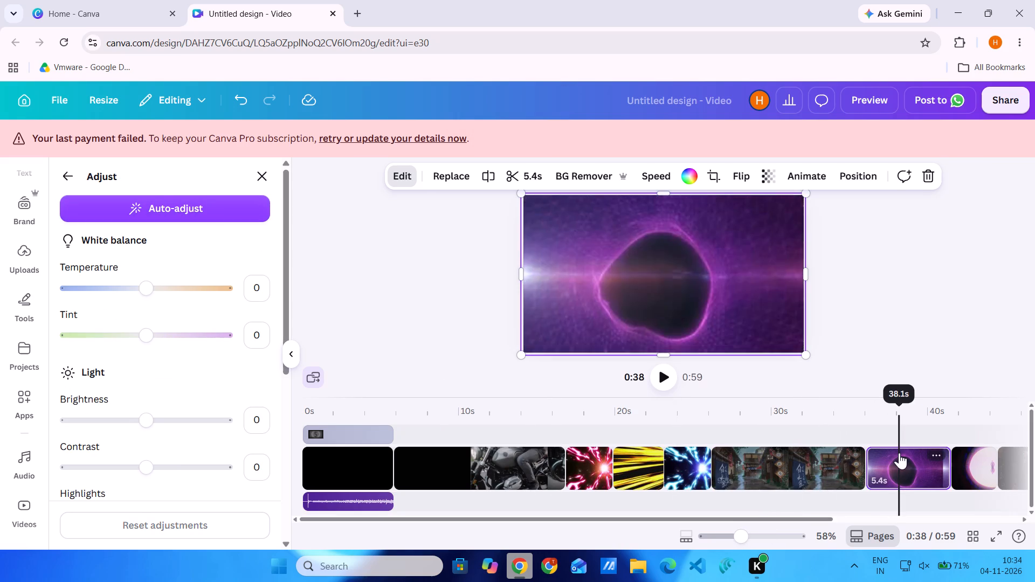
left_click(150, 198)
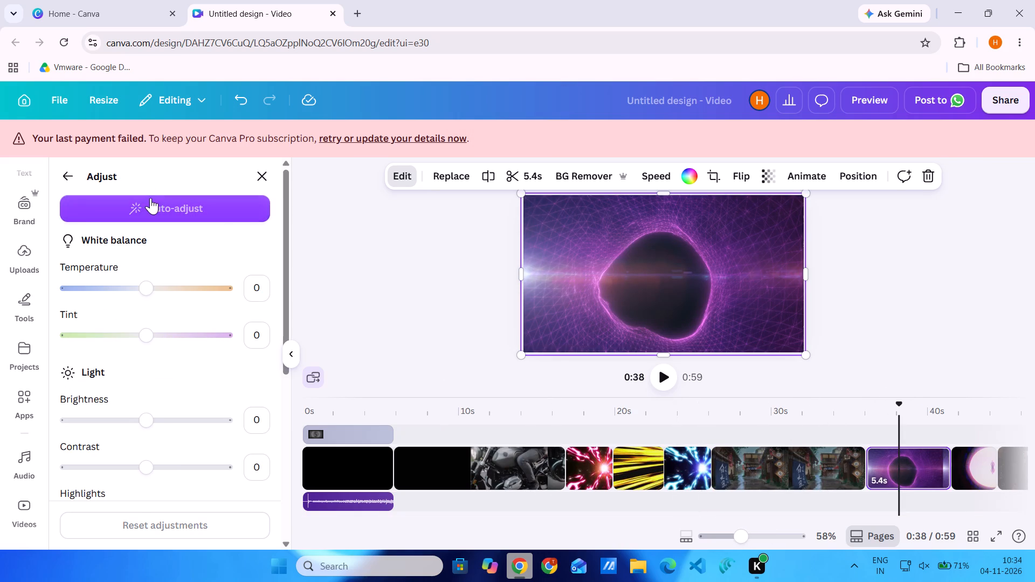
left_click(150, 198)
left_click(150, 198)
right_click(150, 198)
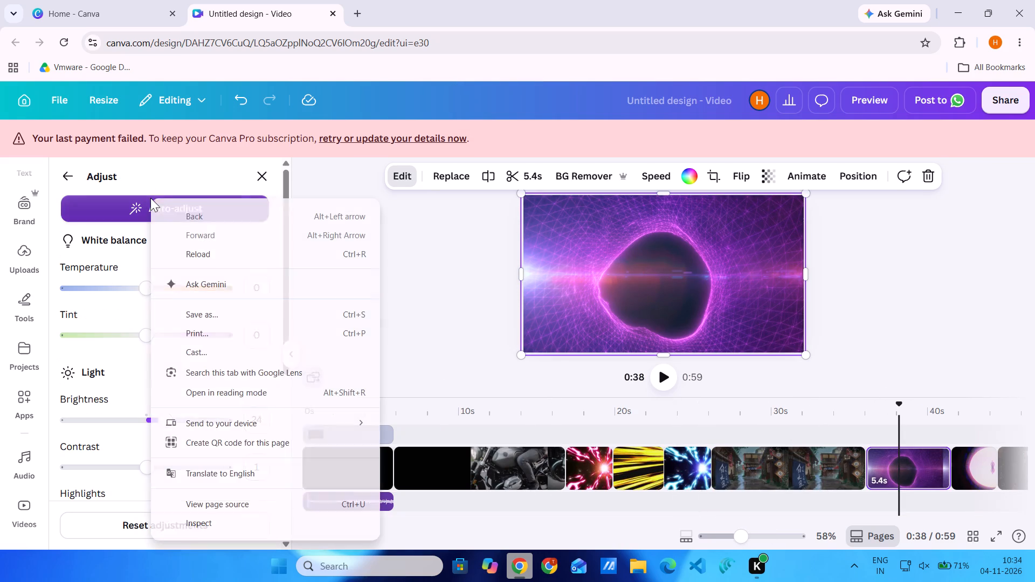
left_click(150, 198)
left_click(150, 198)
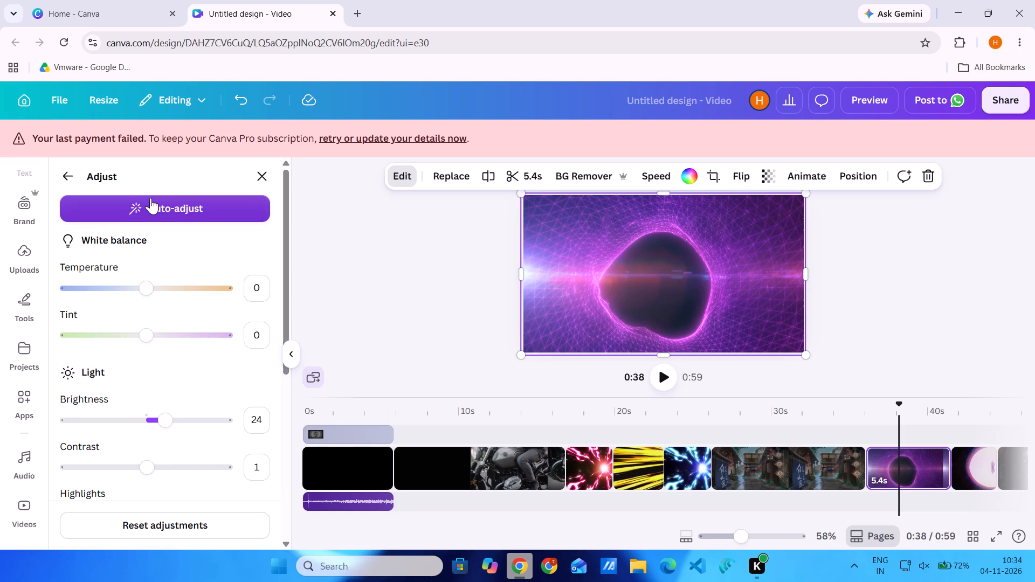
left_click(150, 198)
right_click(150, 198)
left_click(150, 198)
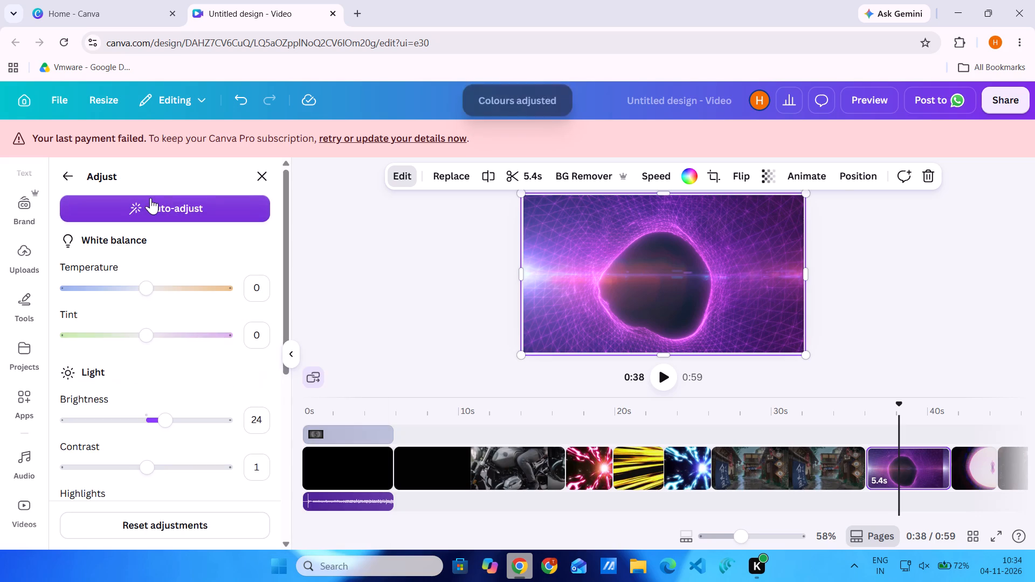
triple_click(150, 198)
left_click(150, 198)
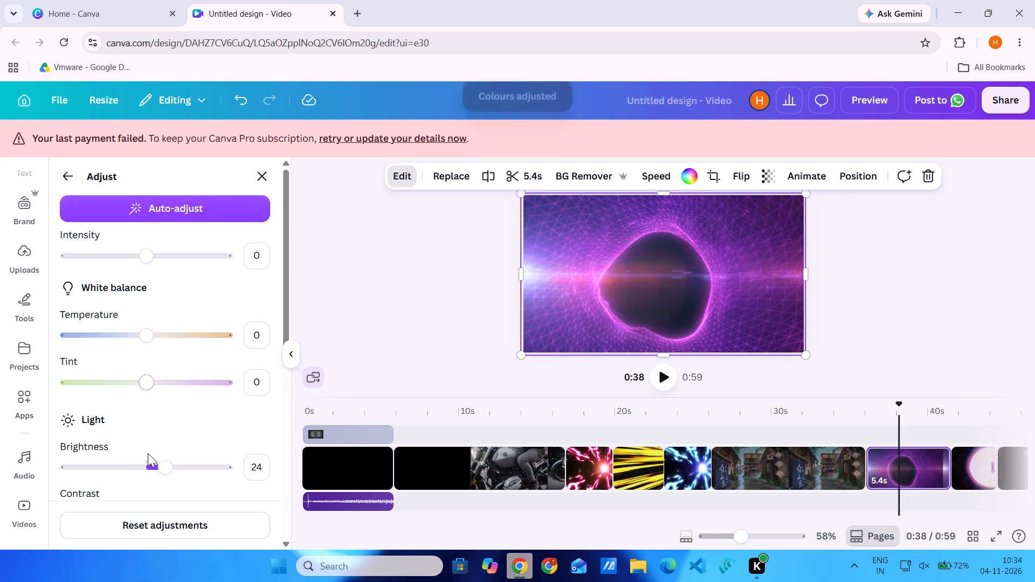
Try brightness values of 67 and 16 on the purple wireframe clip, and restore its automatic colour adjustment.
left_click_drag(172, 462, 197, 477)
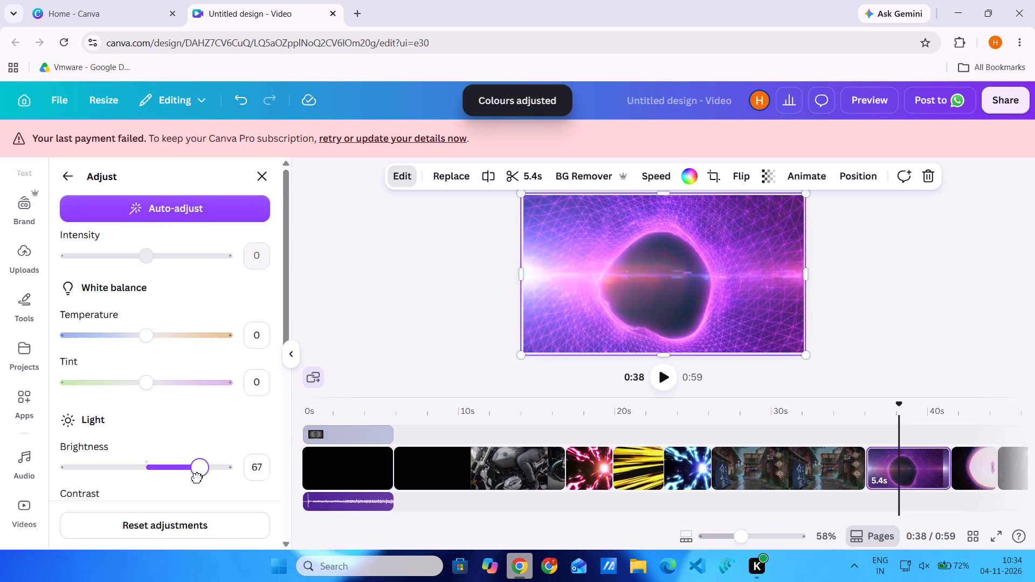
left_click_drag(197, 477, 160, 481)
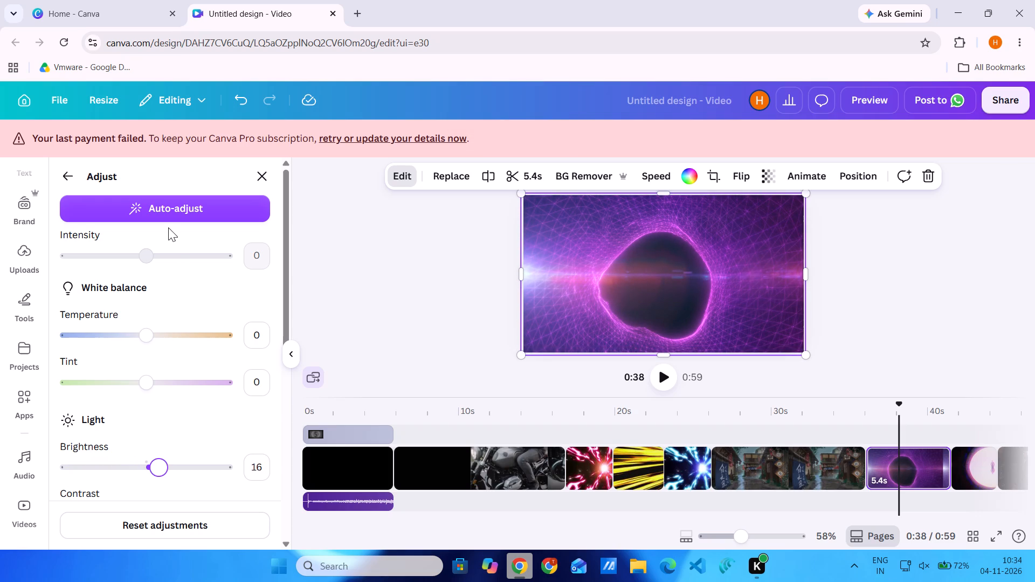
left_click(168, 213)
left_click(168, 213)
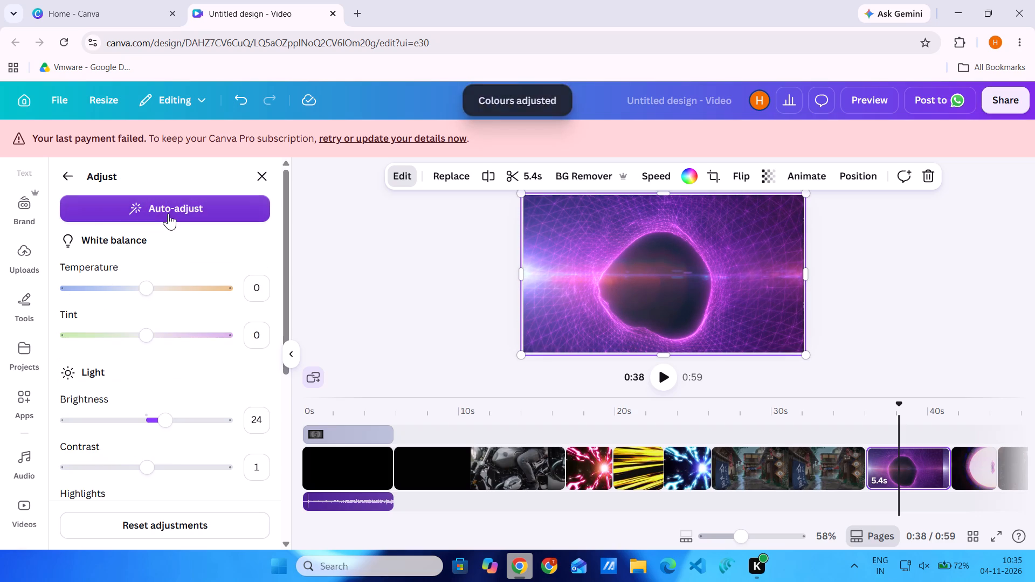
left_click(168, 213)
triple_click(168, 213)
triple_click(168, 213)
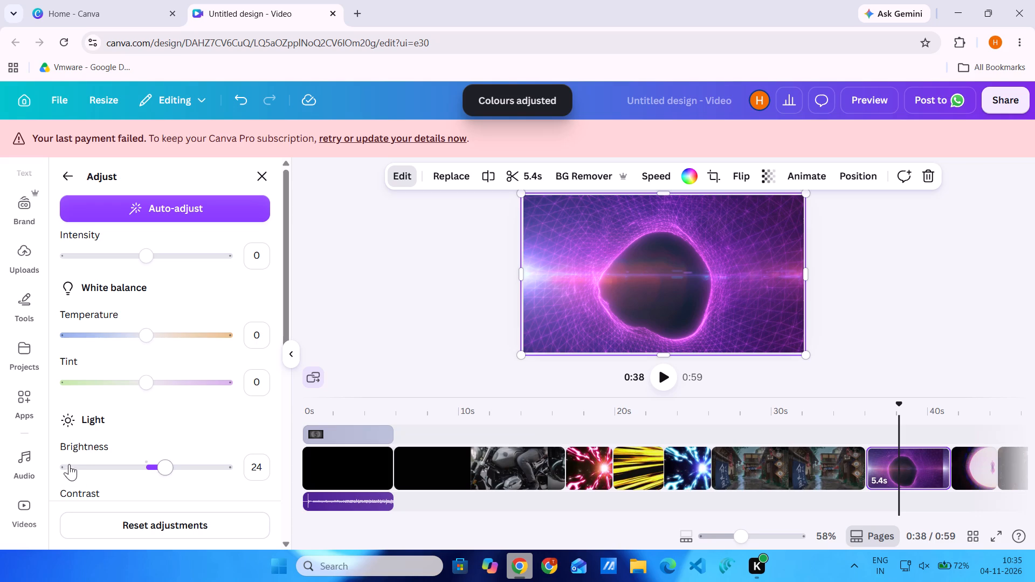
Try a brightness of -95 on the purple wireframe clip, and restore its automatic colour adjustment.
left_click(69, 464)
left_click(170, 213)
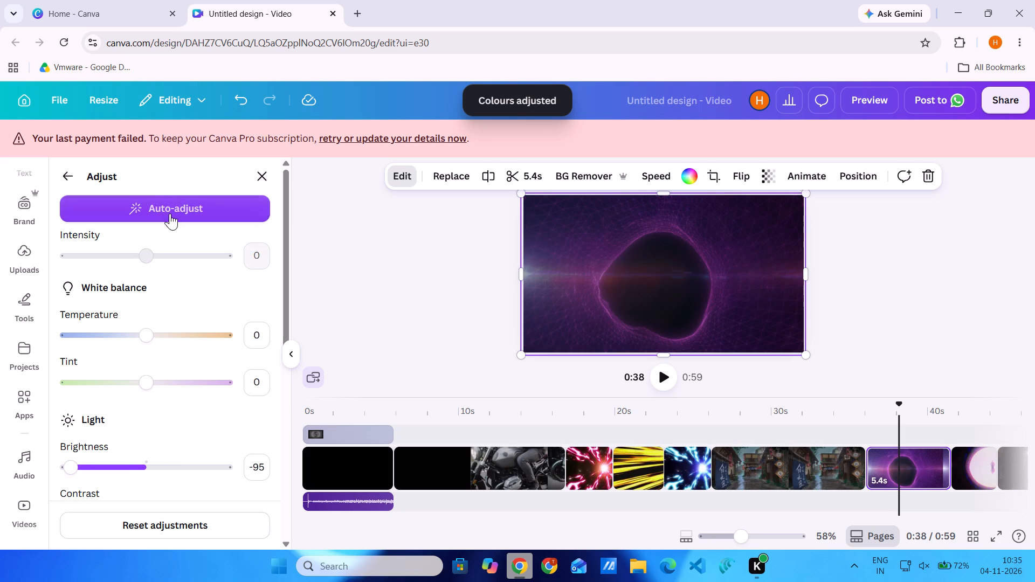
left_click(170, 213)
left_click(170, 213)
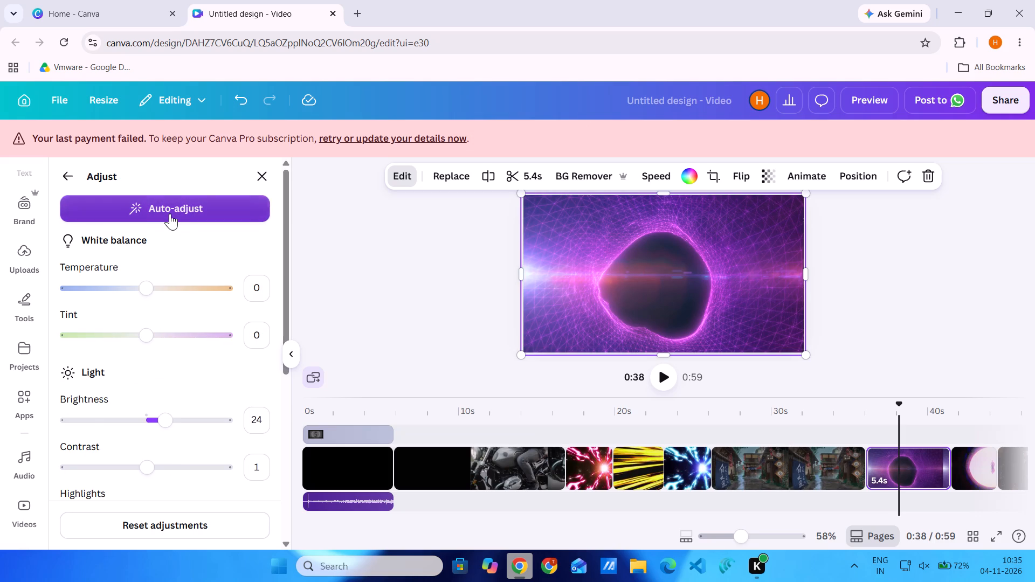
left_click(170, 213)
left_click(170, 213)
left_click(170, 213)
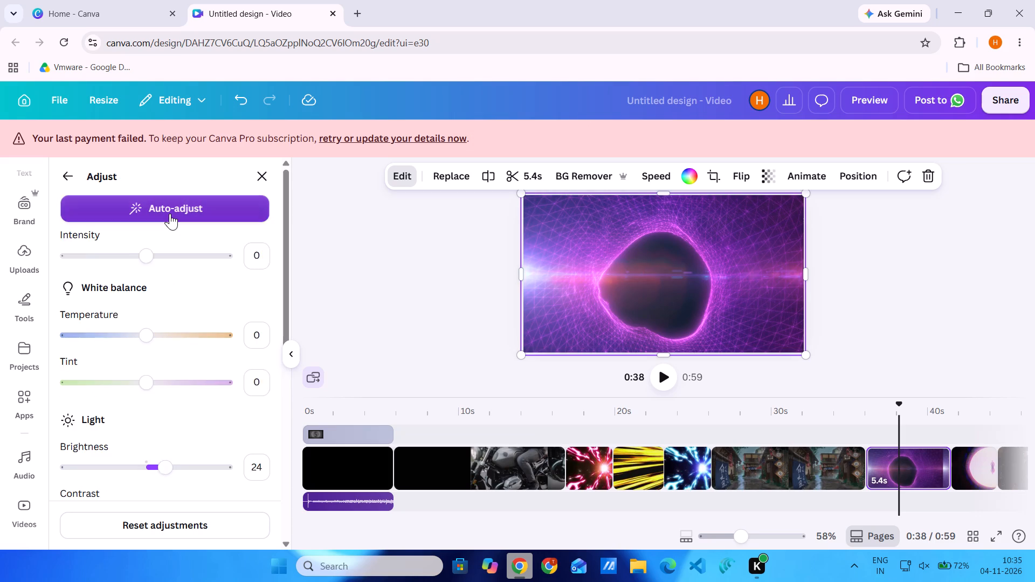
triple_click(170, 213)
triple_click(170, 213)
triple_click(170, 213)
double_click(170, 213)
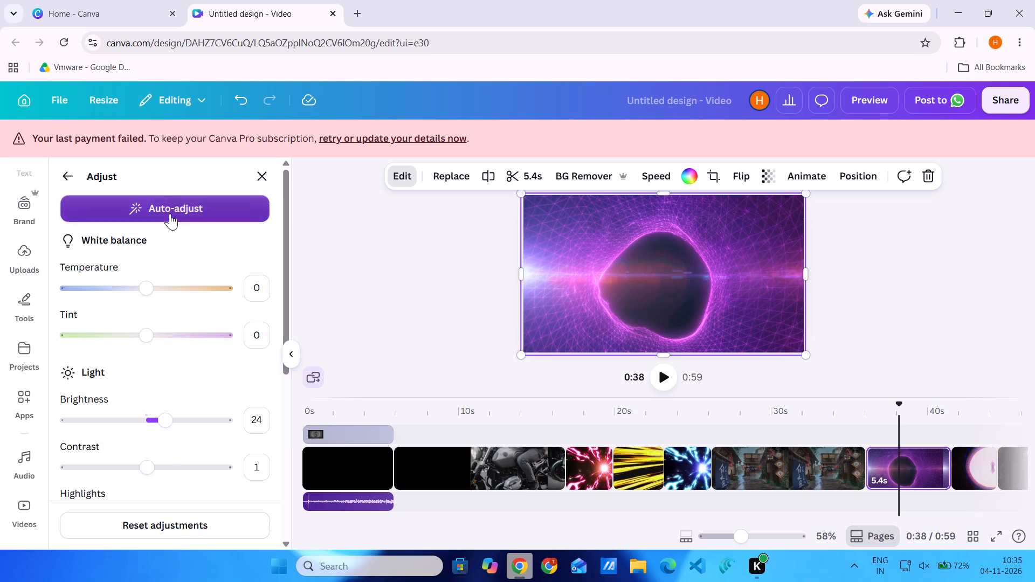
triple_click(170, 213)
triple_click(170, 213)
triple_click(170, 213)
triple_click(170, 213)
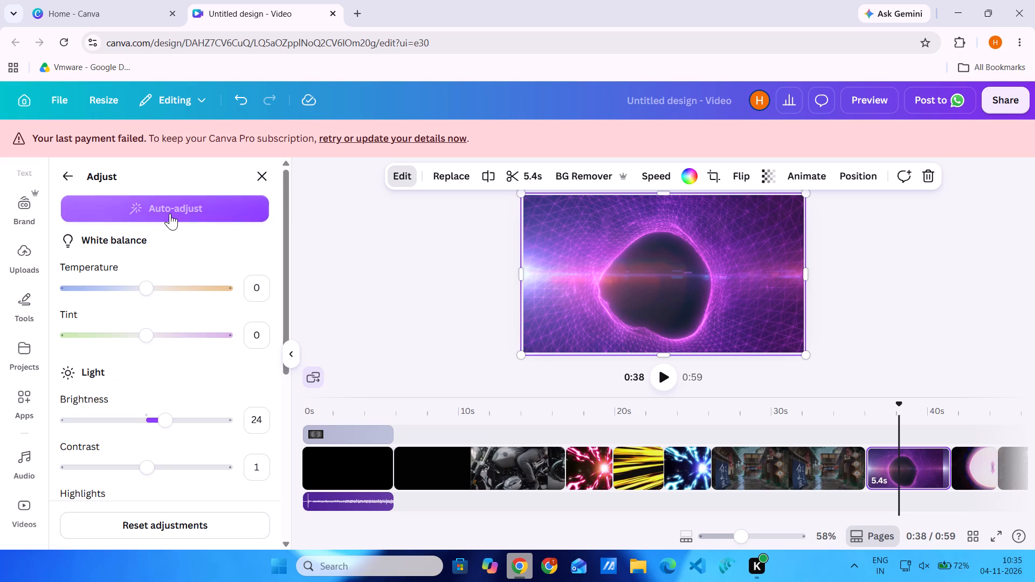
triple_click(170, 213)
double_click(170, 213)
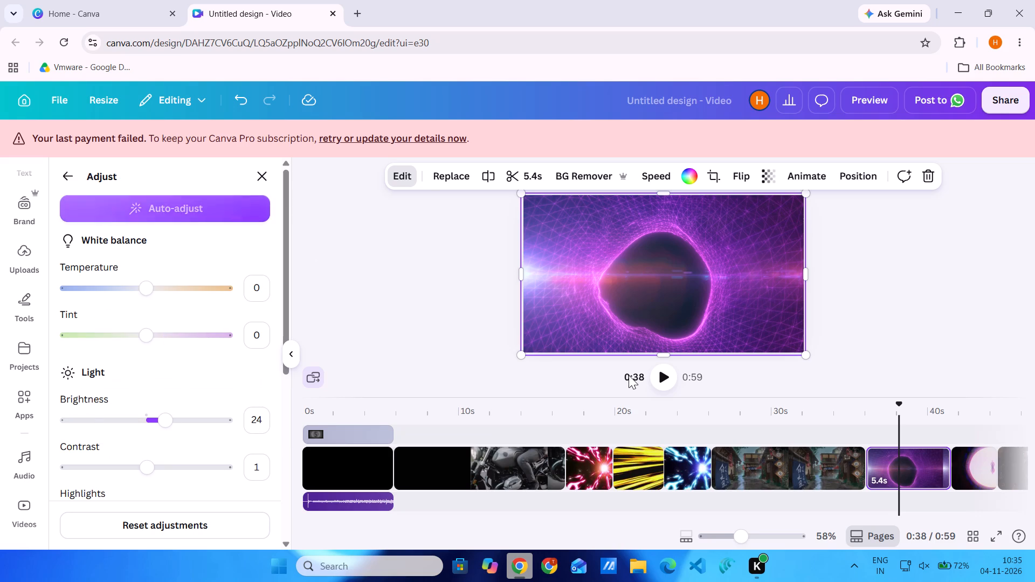
Apply the automatic colour adjustment to the clip of a silhouette inside a glowing pink circle.
scroll(761, 447, "left", 3)
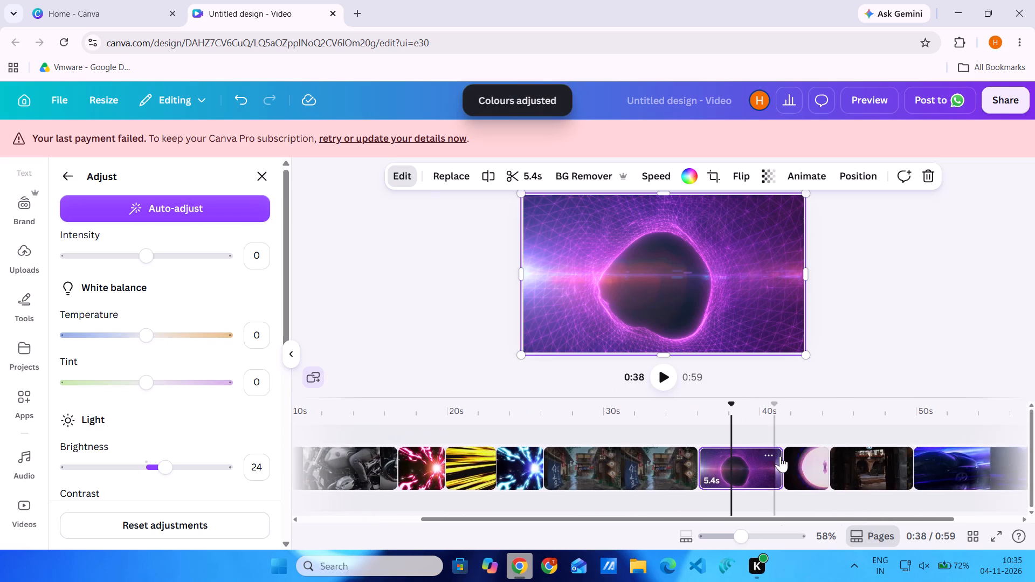
left_click(809, 459)
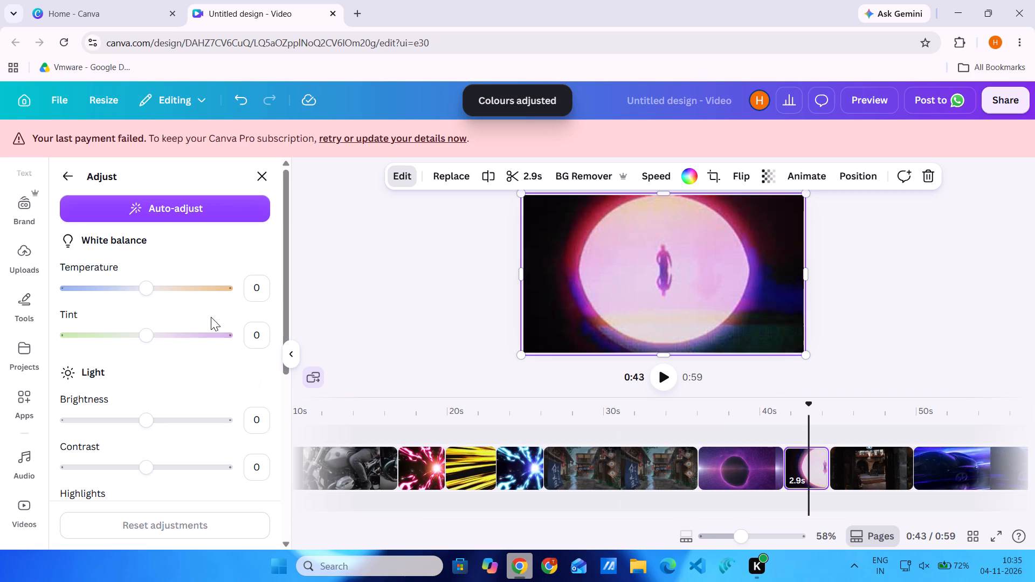
left_click(197, 217)
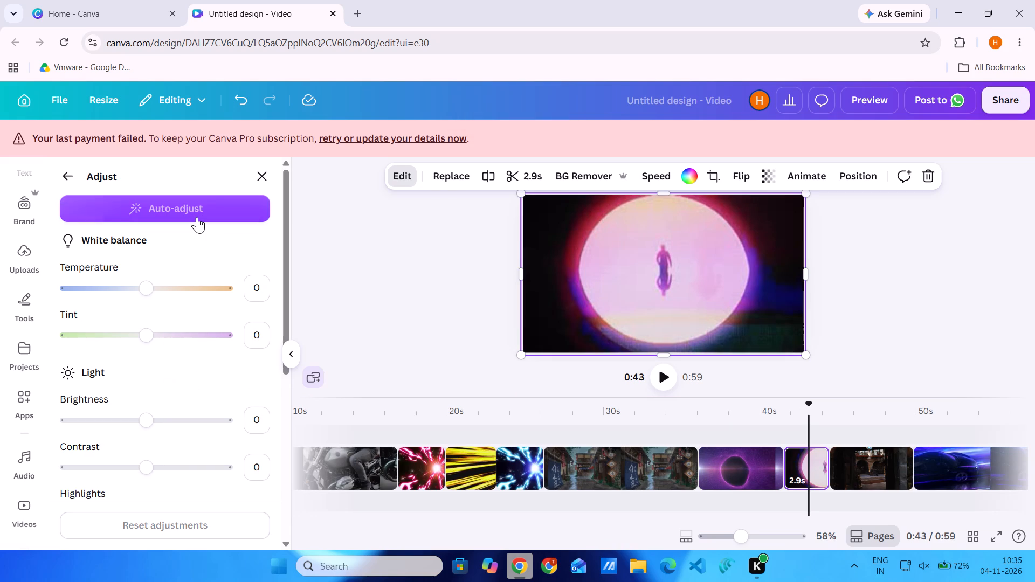
left_click_drag(197, 217, 412, 296)
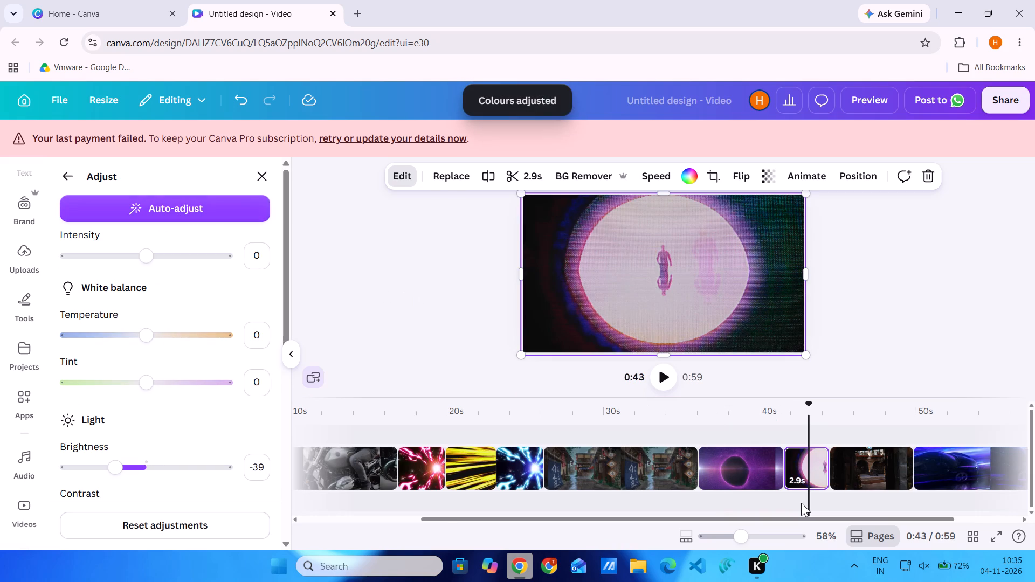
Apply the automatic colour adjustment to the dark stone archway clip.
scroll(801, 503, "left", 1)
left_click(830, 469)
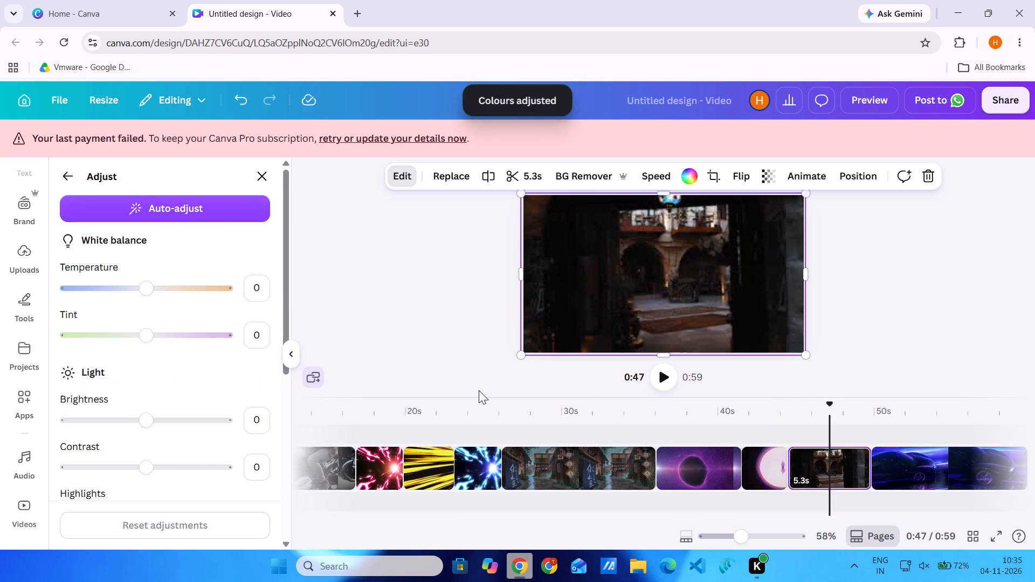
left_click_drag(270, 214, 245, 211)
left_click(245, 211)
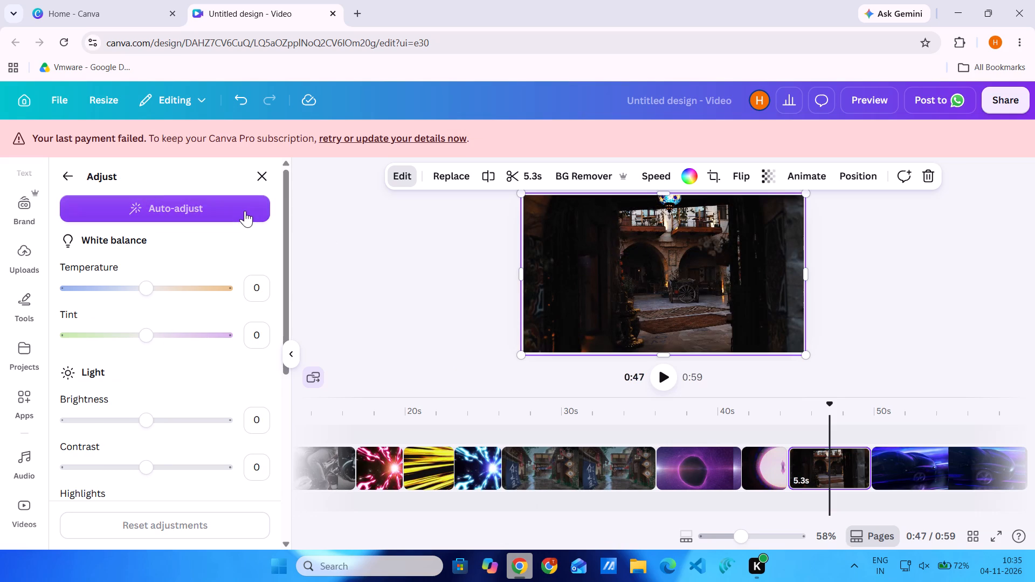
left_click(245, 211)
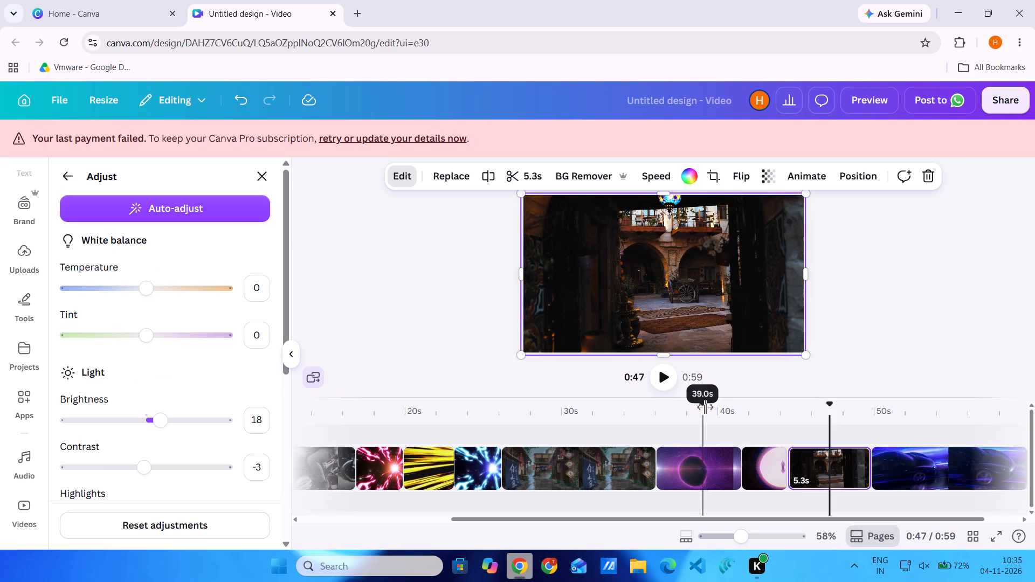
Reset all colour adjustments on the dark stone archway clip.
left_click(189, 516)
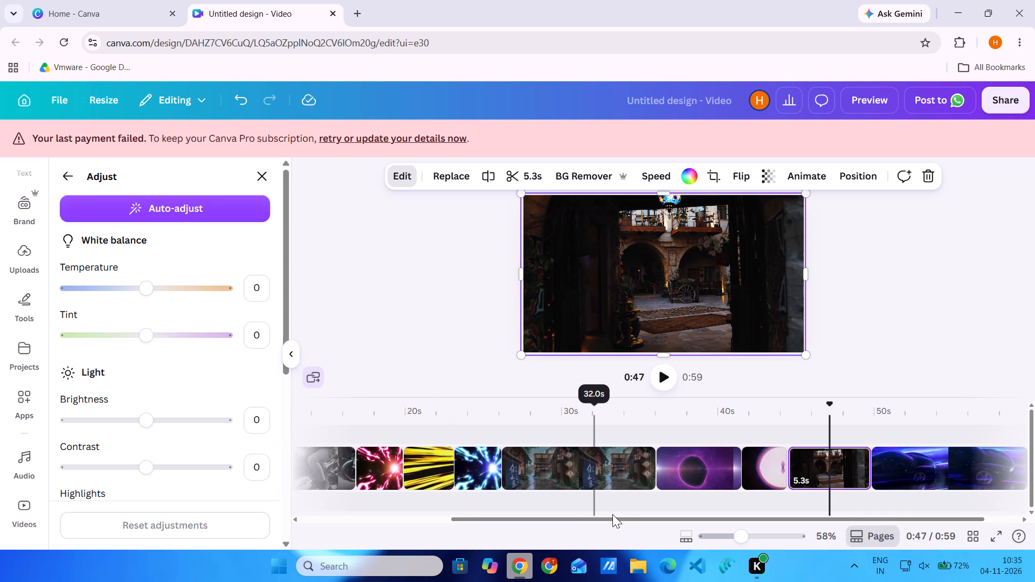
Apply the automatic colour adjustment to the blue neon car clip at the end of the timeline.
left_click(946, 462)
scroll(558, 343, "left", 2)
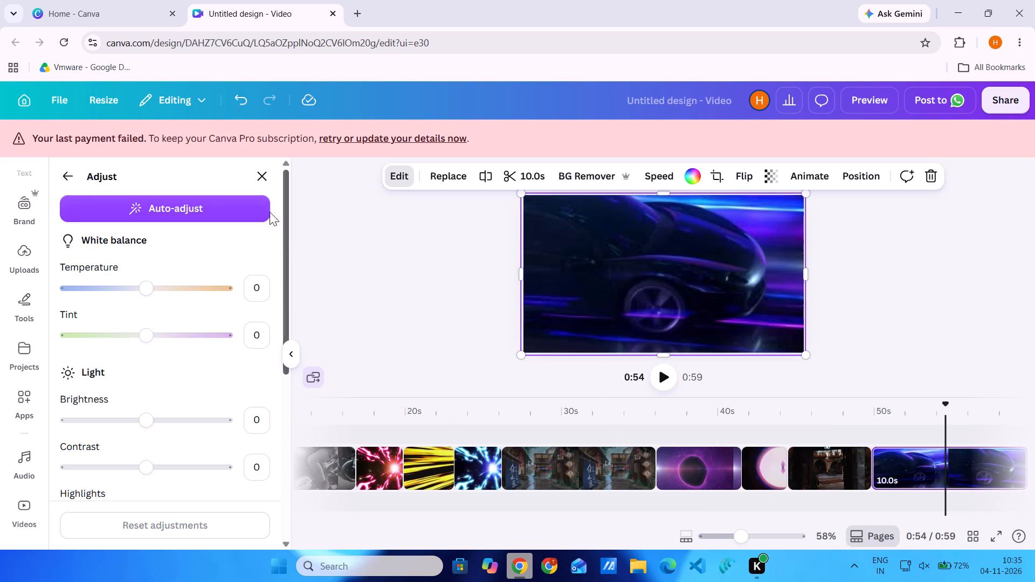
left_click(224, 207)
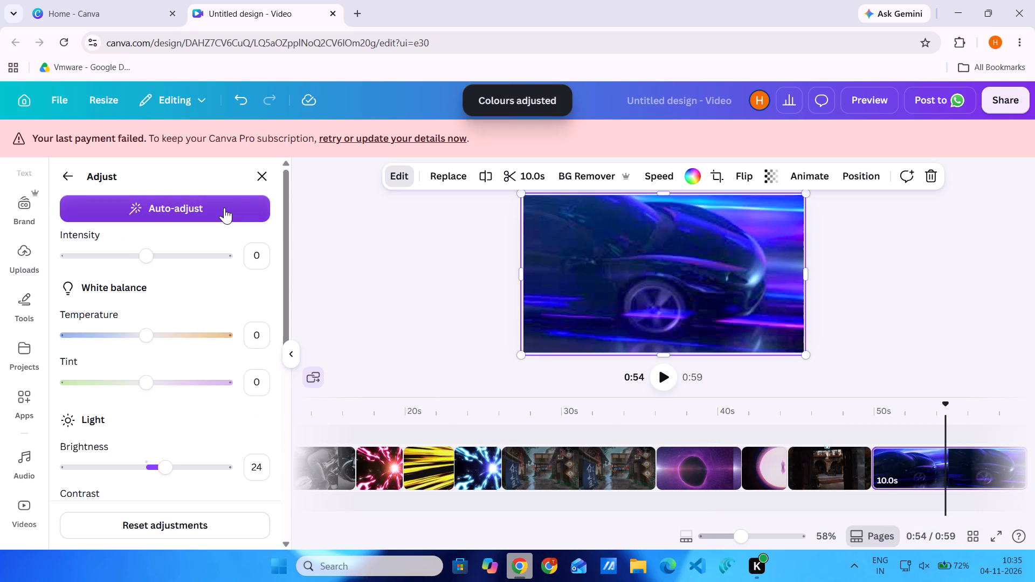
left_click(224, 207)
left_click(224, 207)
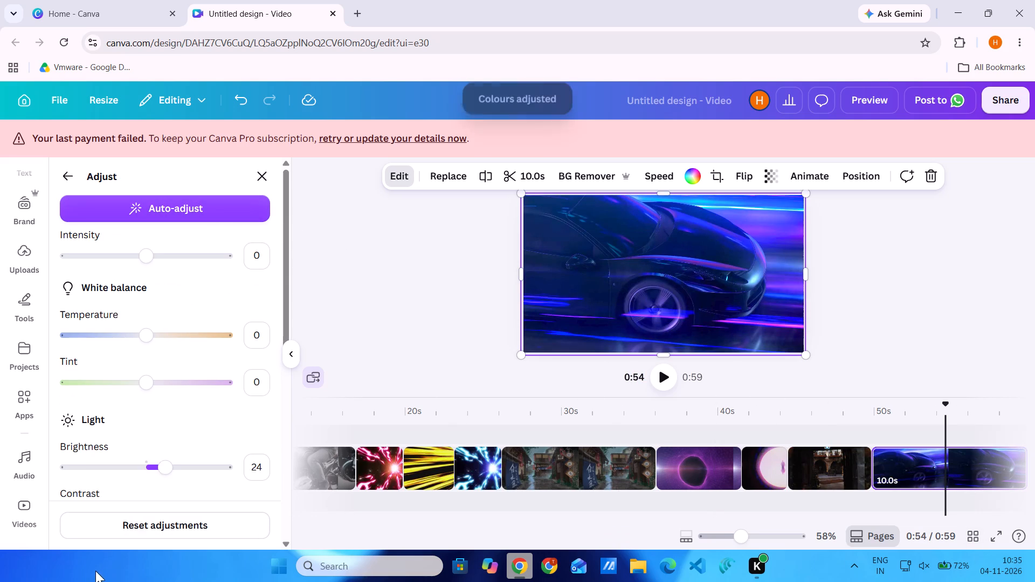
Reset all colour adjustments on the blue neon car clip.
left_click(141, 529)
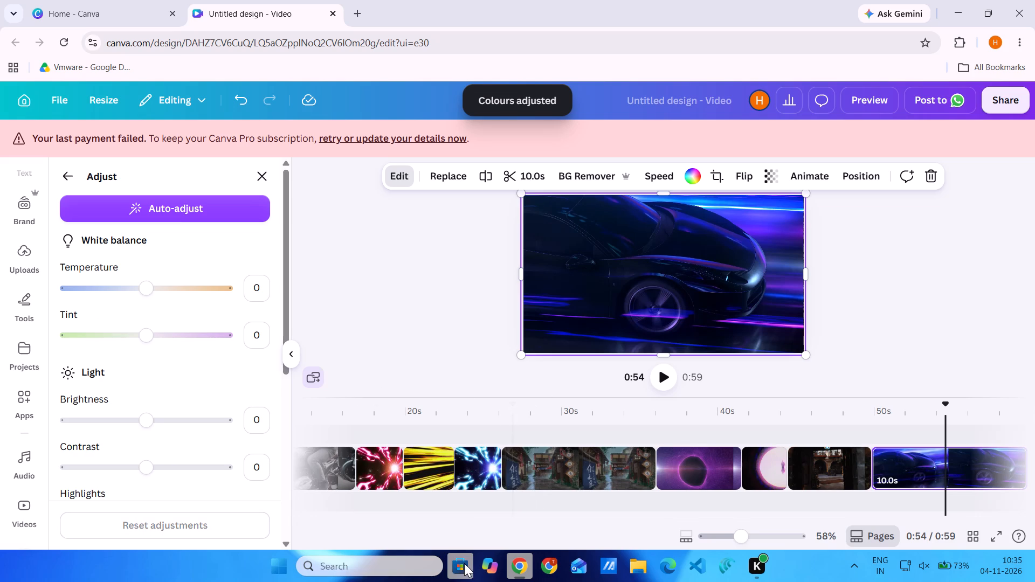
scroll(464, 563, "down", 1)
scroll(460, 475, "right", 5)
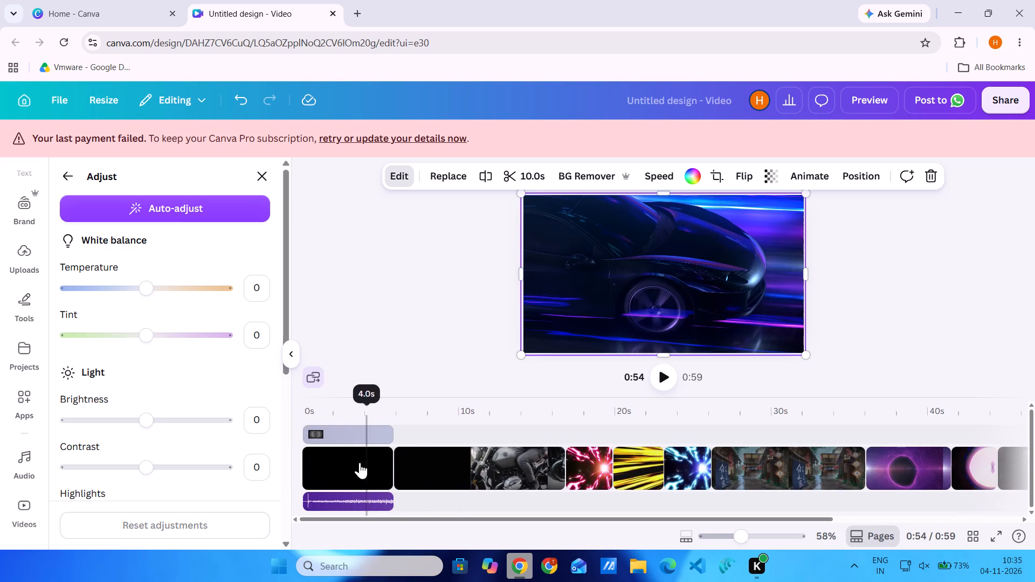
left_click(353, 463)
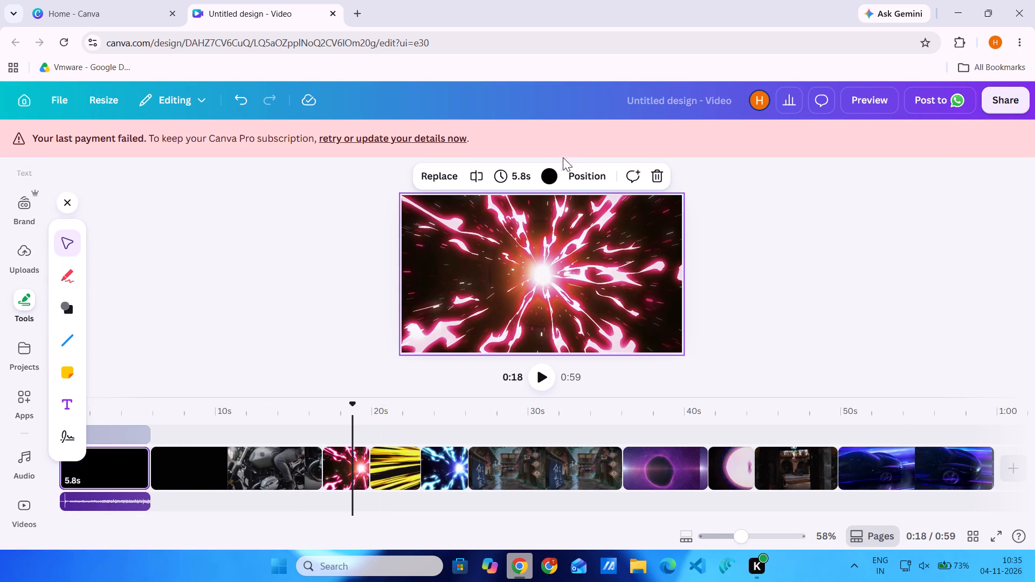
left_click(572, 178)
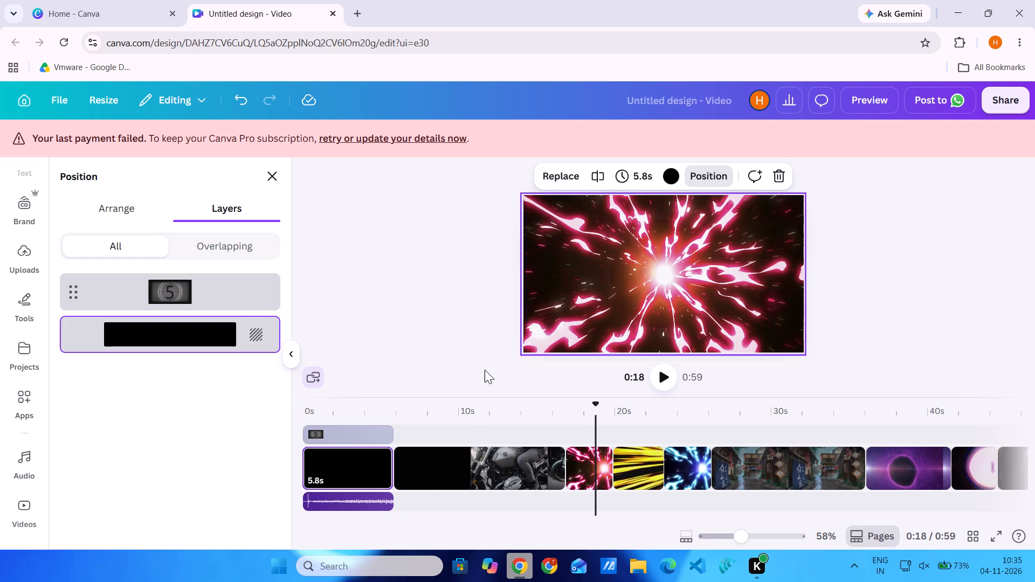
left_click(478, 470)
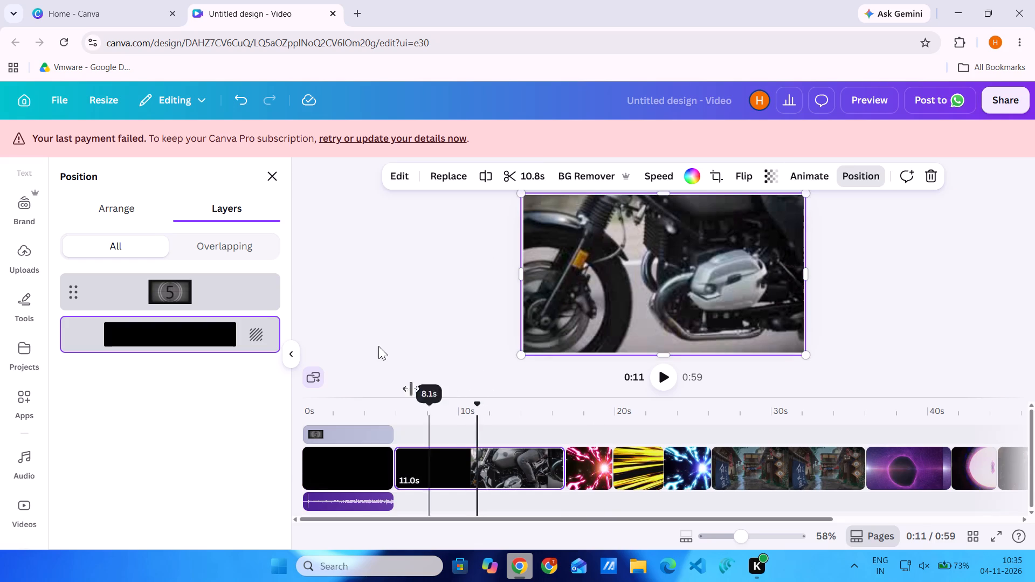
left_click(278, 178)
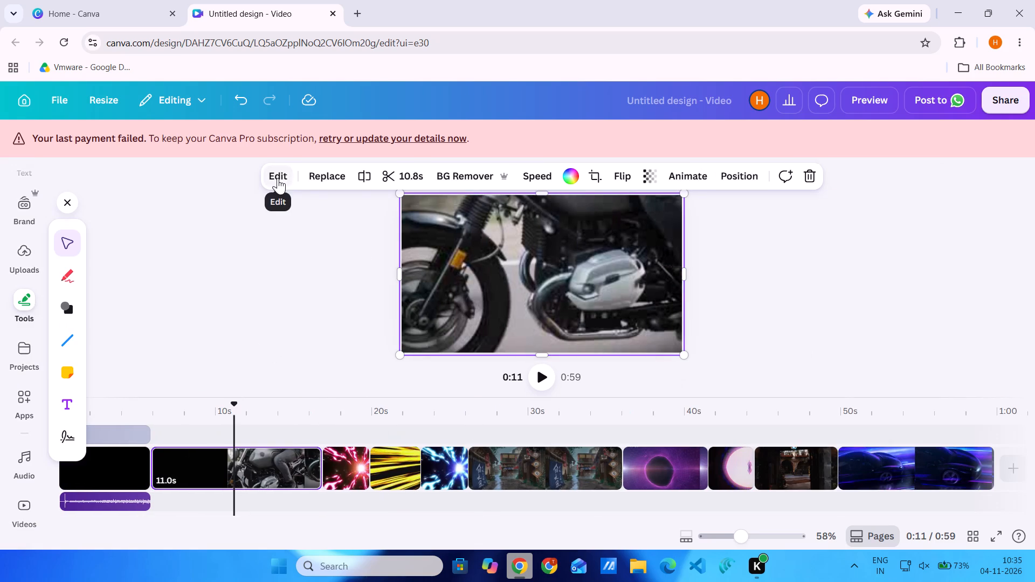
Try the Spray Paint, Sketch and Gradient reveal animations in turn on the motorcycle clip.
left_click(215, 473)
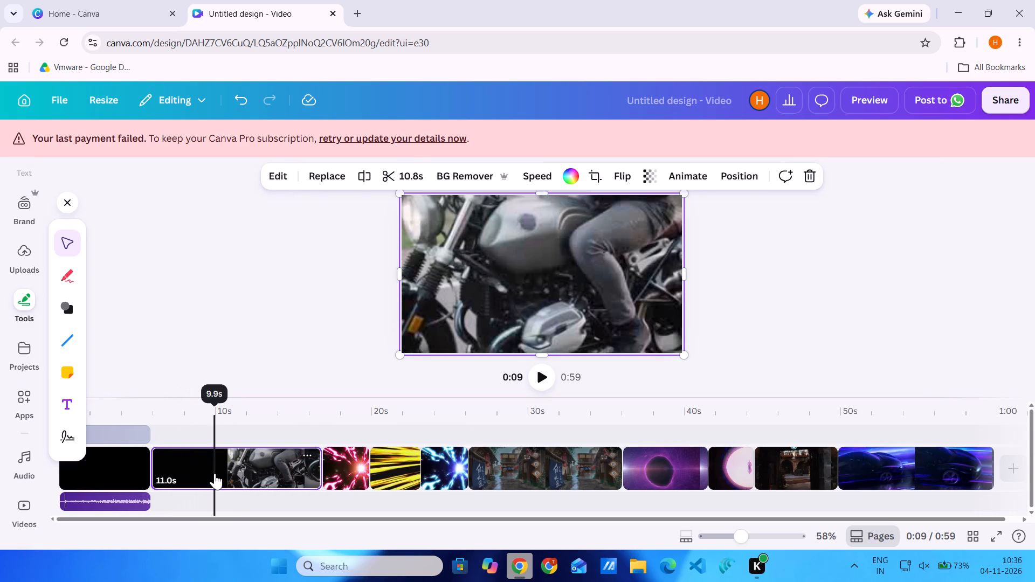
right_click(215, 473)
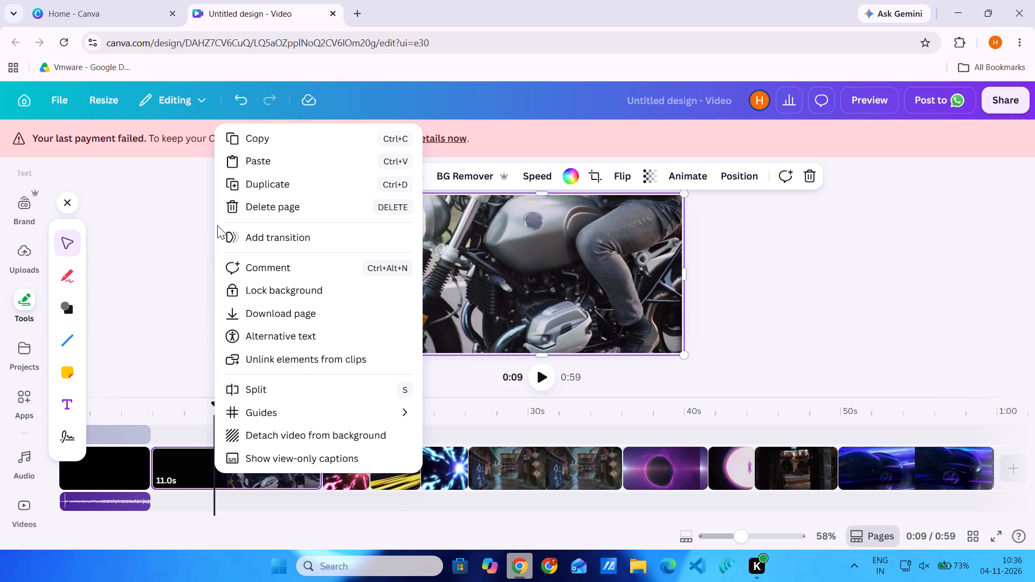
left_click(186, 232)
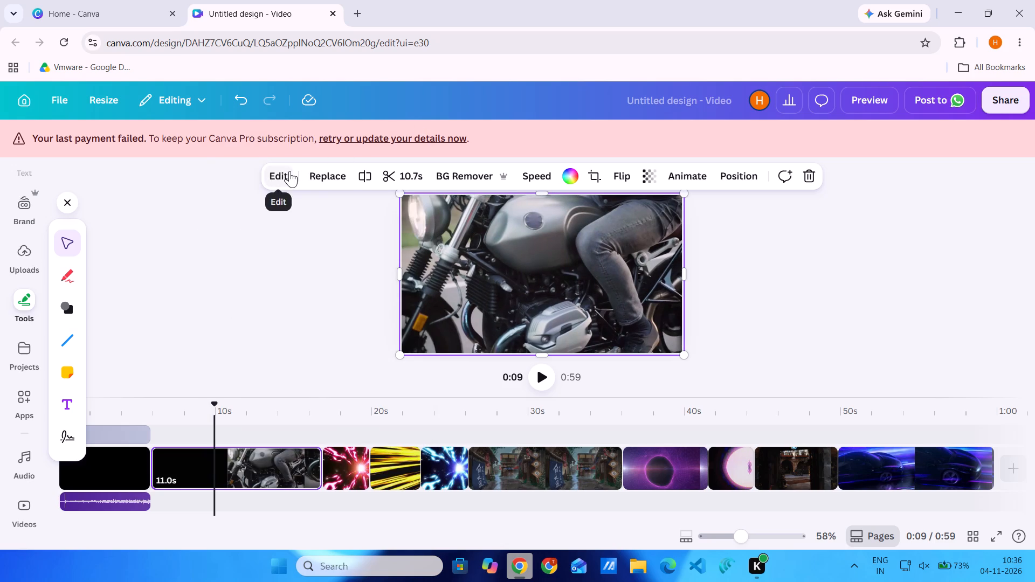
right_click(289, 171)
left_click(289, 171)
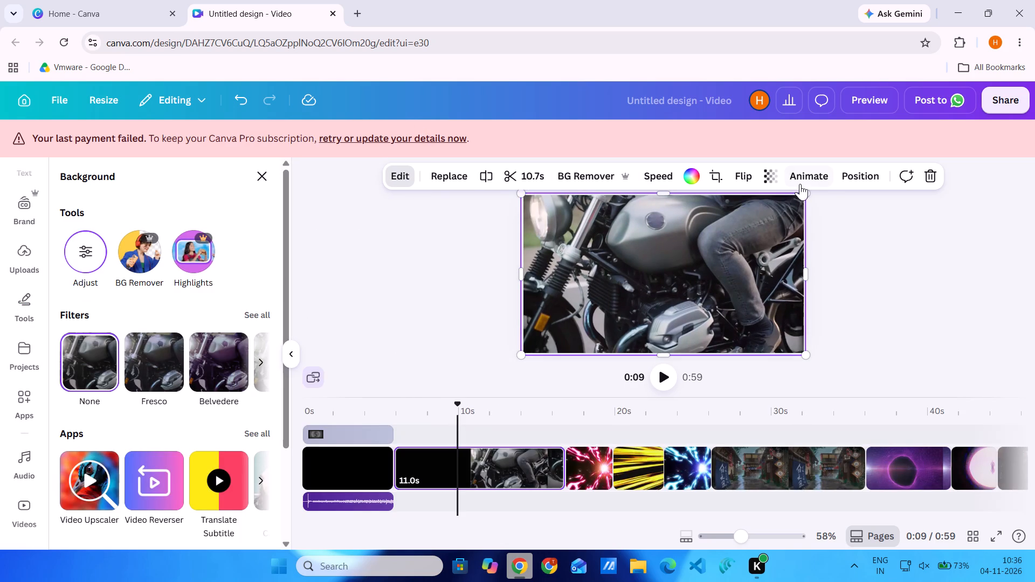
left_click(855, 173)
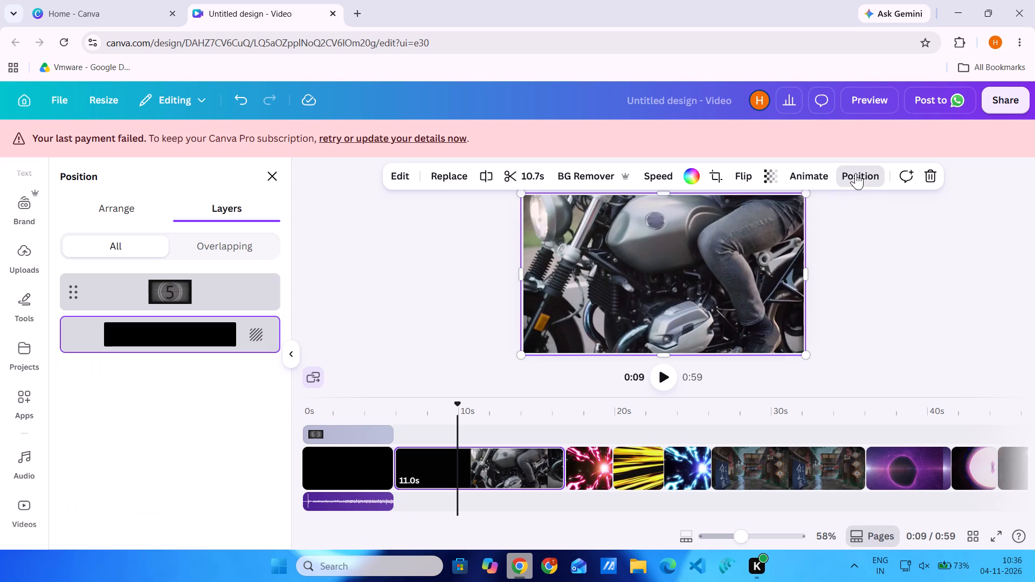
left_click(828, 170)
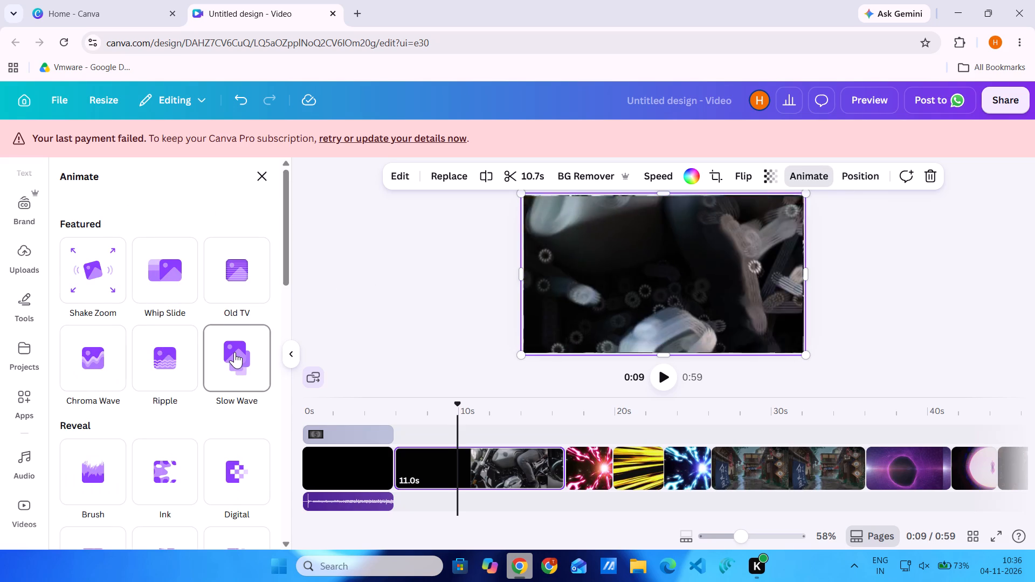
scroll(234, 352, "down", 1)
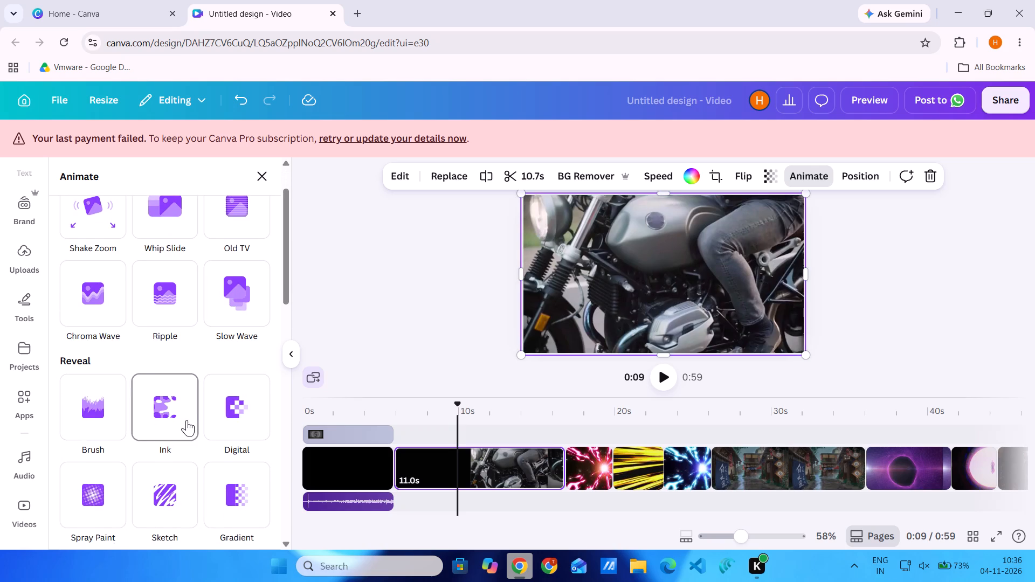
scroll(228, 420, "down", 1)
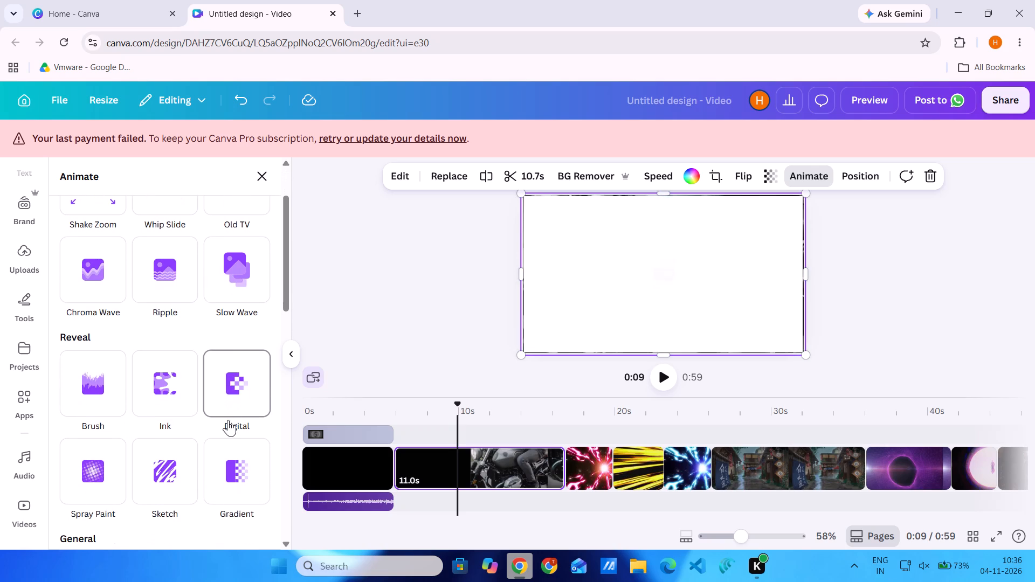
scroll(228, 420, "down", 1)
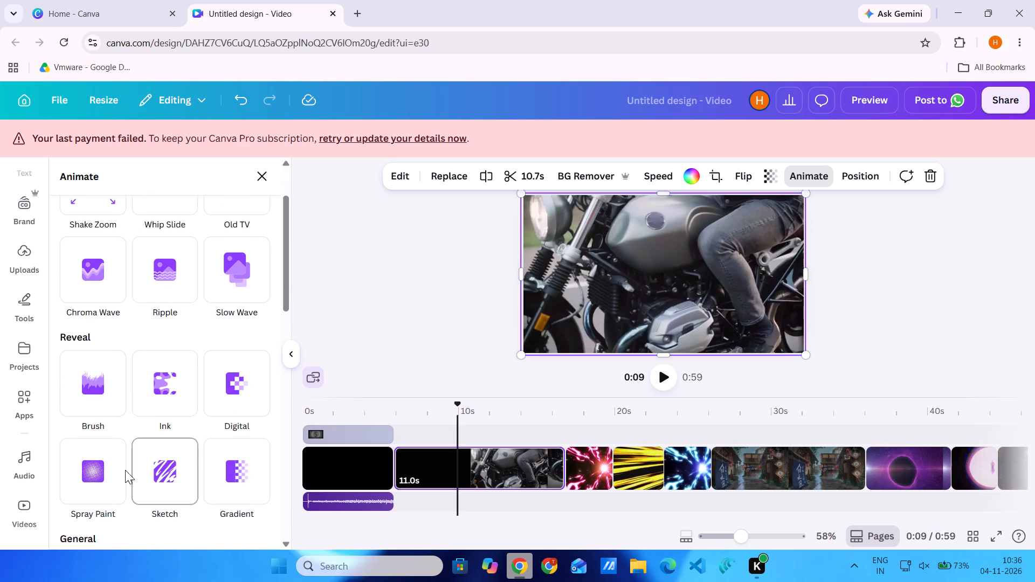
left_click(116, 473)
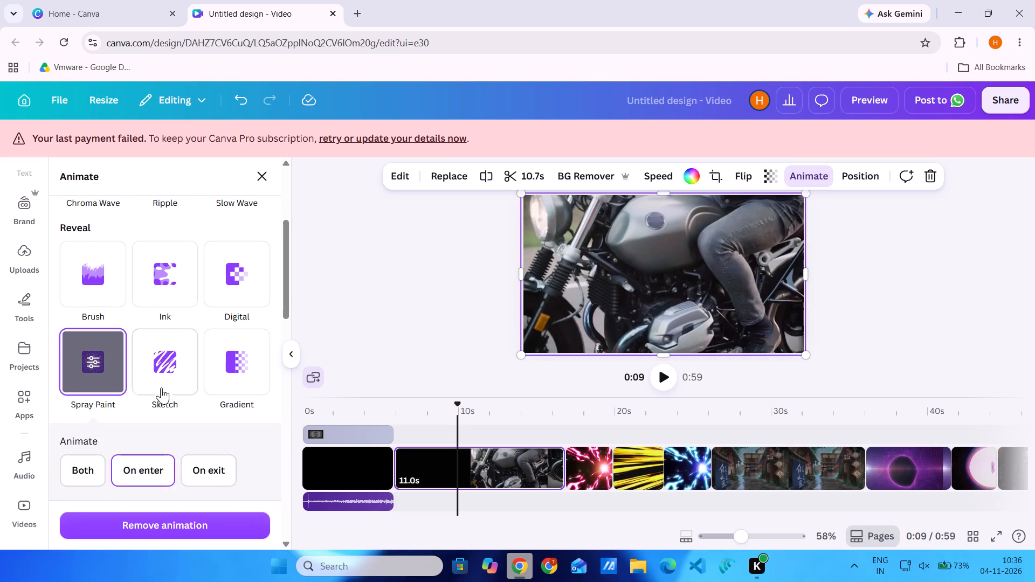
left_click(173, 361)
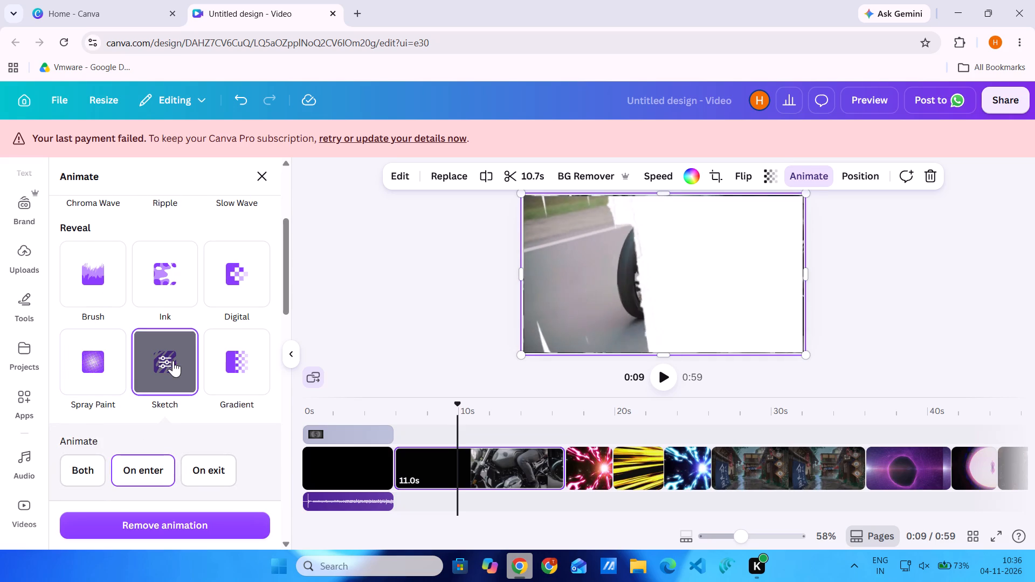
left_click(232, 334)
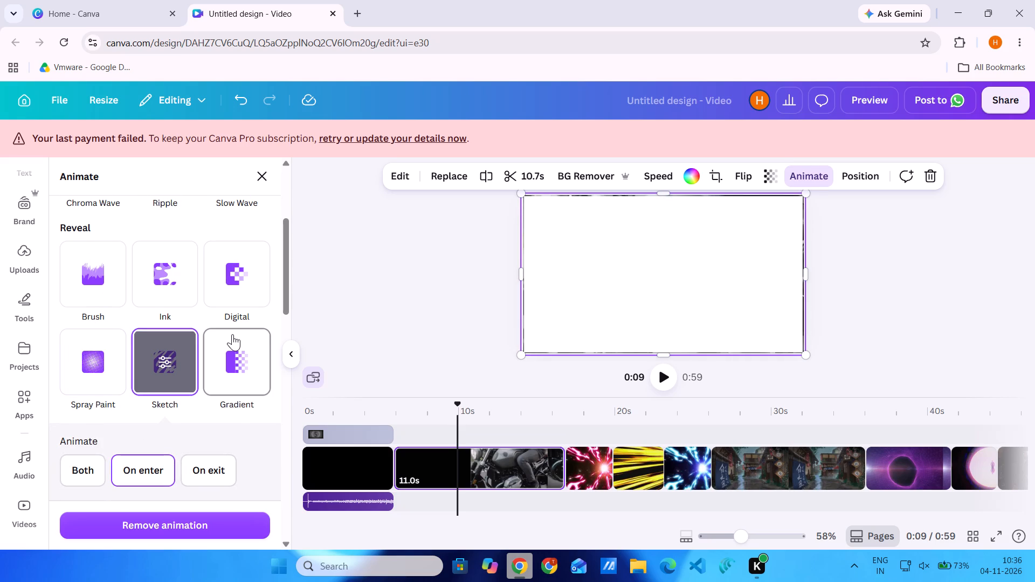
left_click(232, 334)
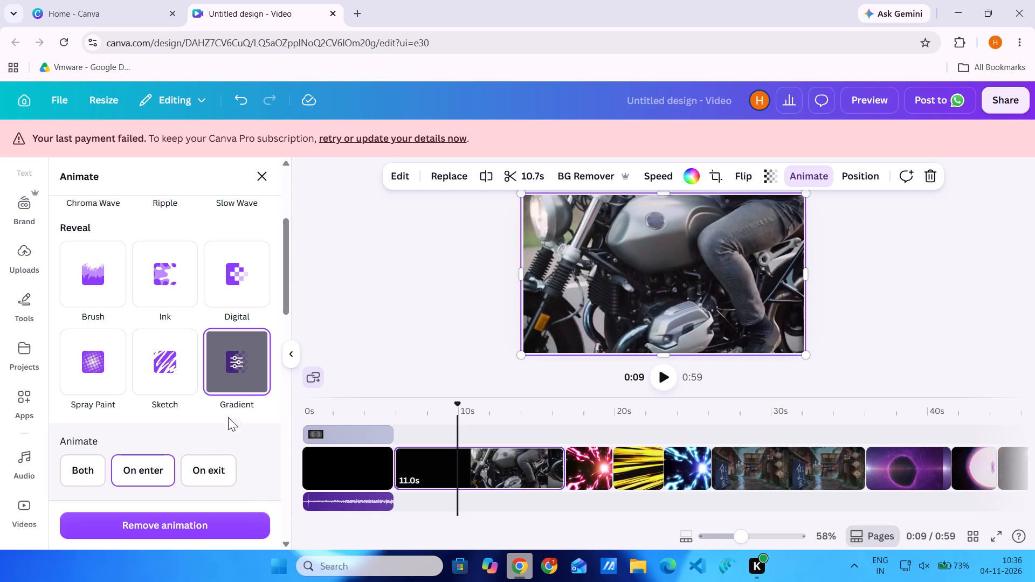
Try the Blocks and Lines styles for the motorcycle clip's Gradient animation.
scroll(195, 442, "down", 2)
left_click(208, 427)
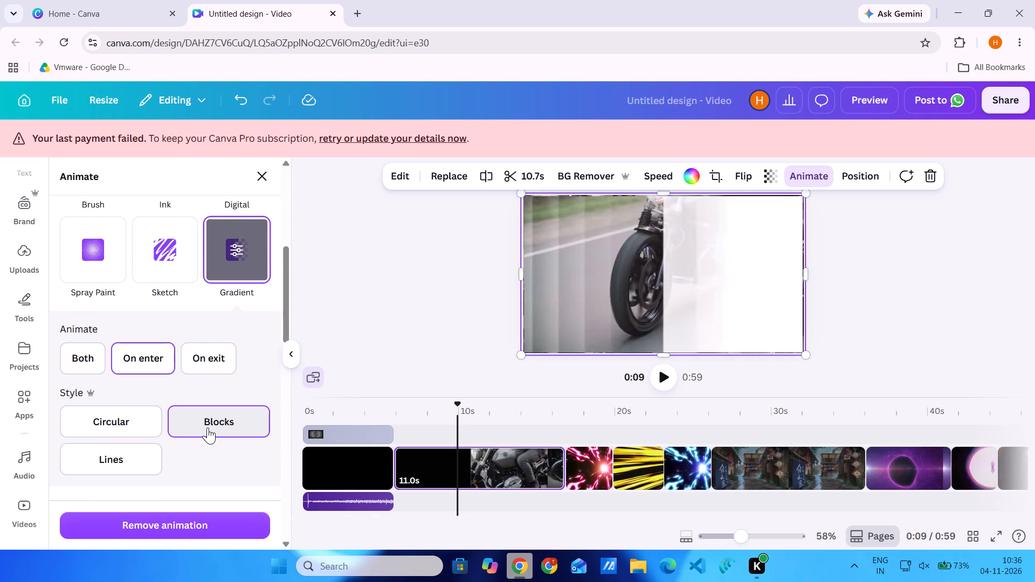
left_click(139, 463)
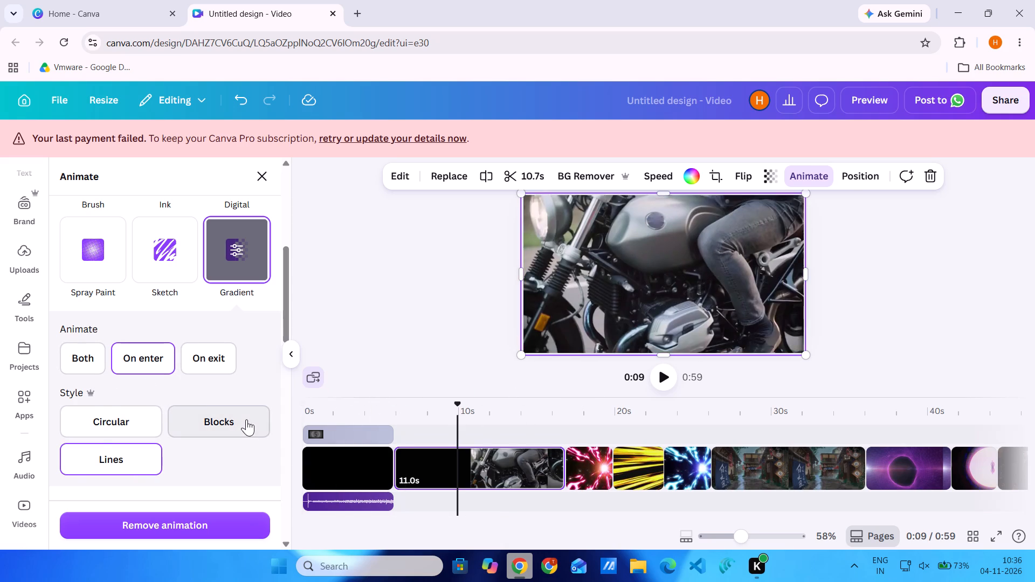
Apply the Fade animation to the motorcycle clip and set it to animate only on exit.
scroll(246, 419, "down", 3)
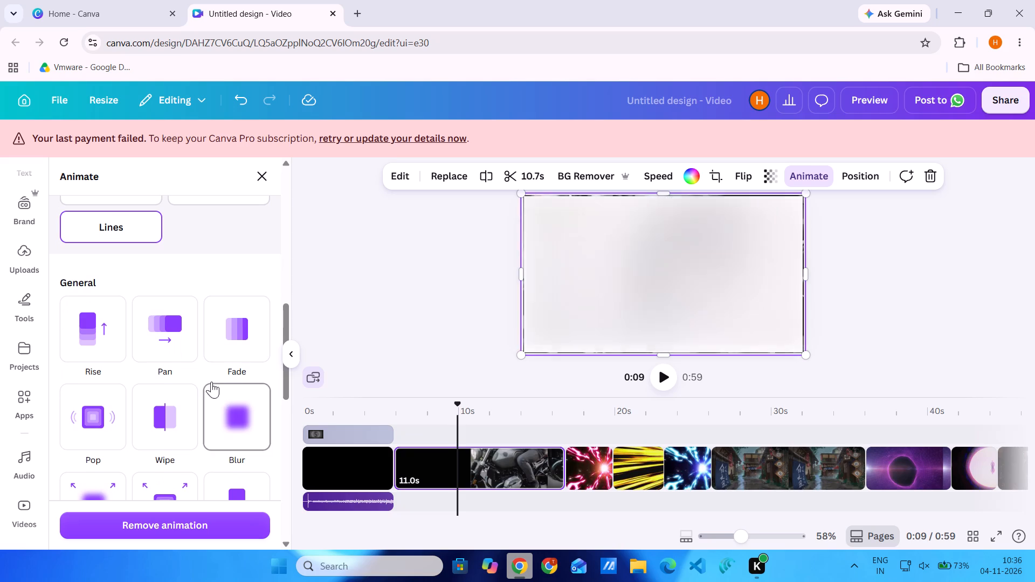
left_click(252, 325)
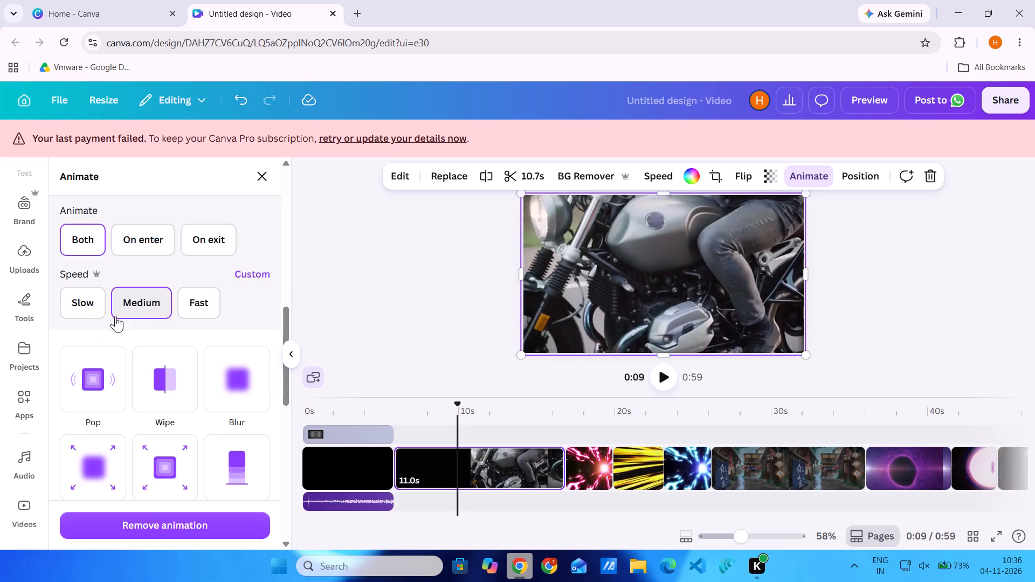
left_click(203, 241)
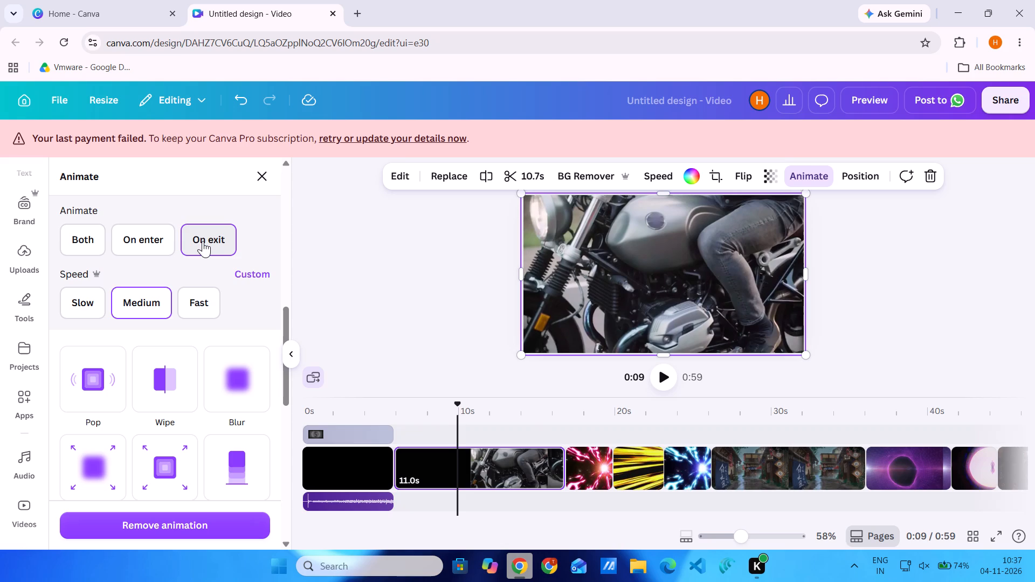
Apply the Rise animation to the pink energy-burst clip and turn on its reverse exit animation.
left_click(584, 474)
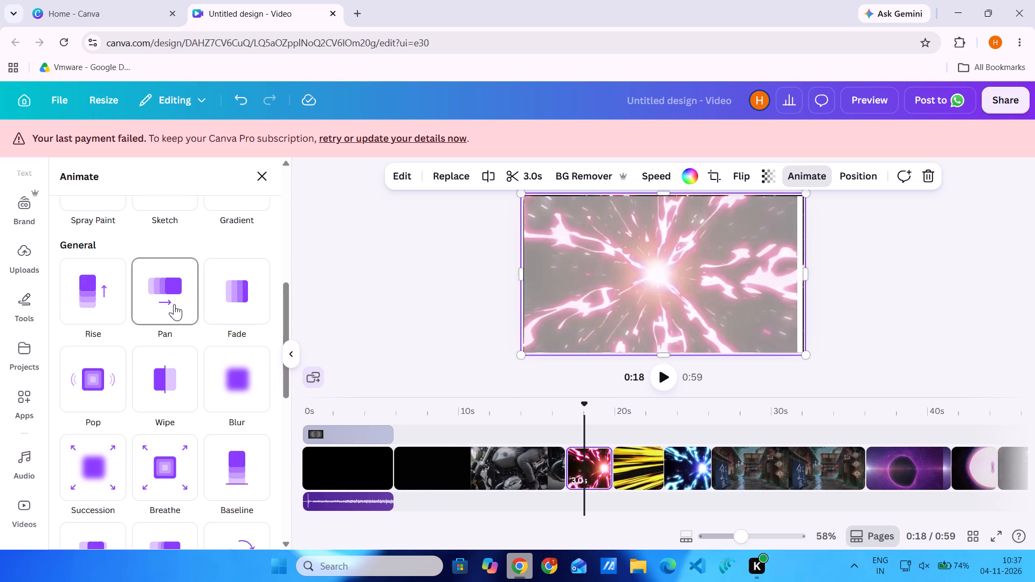
left_click(108, 315)
scroll(251, 445, "down", 1)
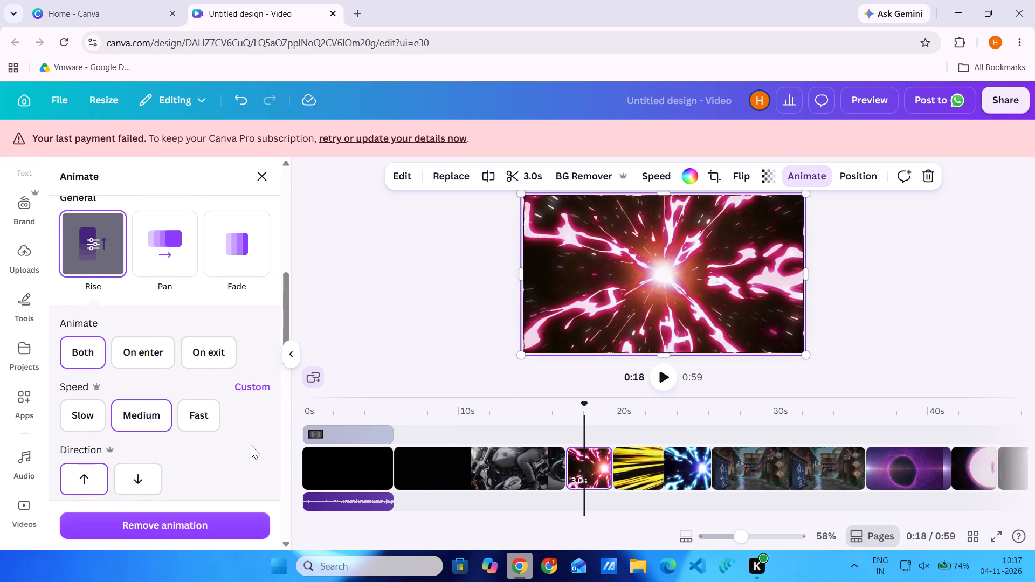
scroll(251, 445, "down", 2)
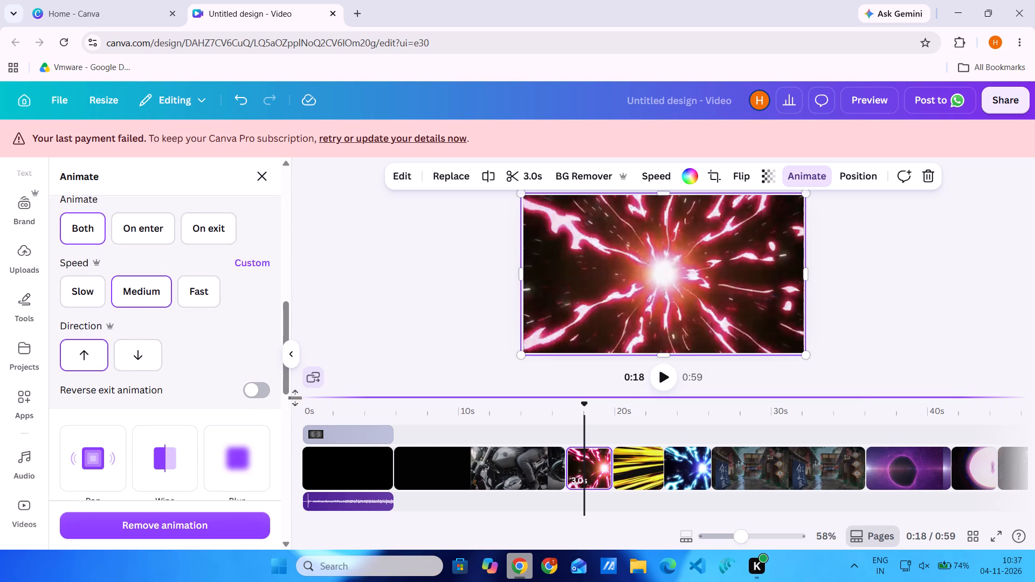
left_click(263, 392)
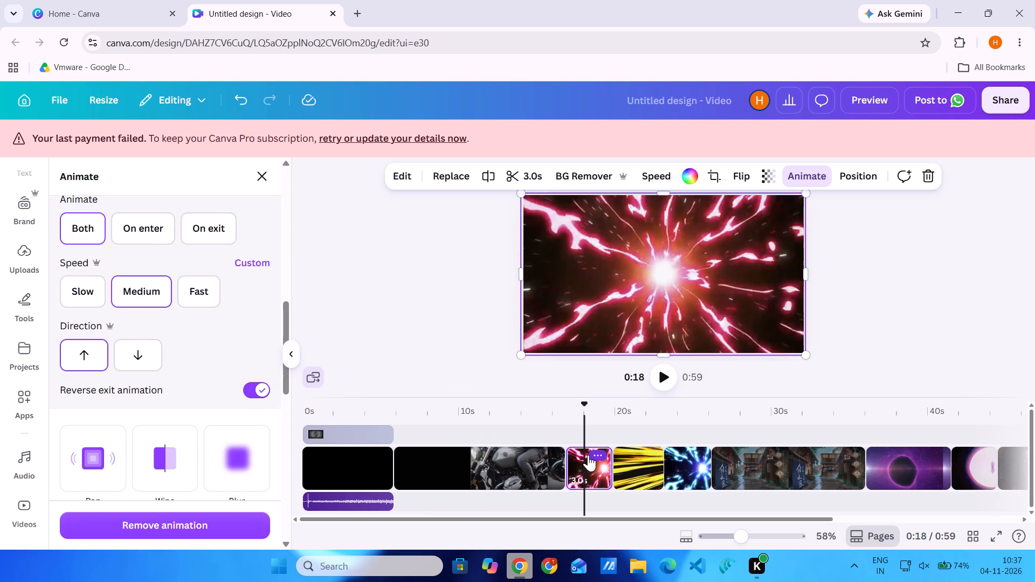
Apply the Blur animation to the yellow speed-lines clip.
left_click(667, 476)
left_click(633, 467)
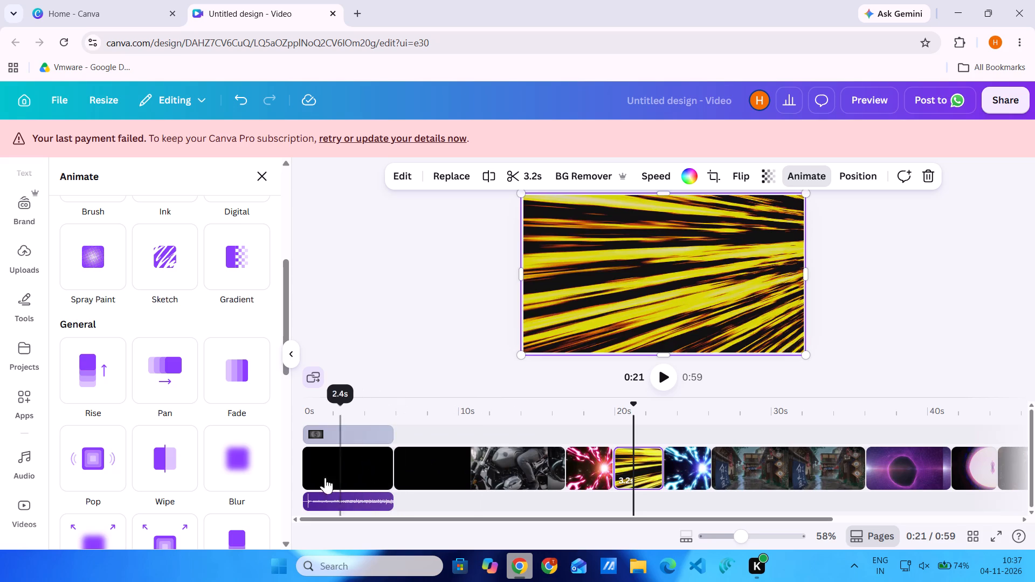
left_click(260, 453)
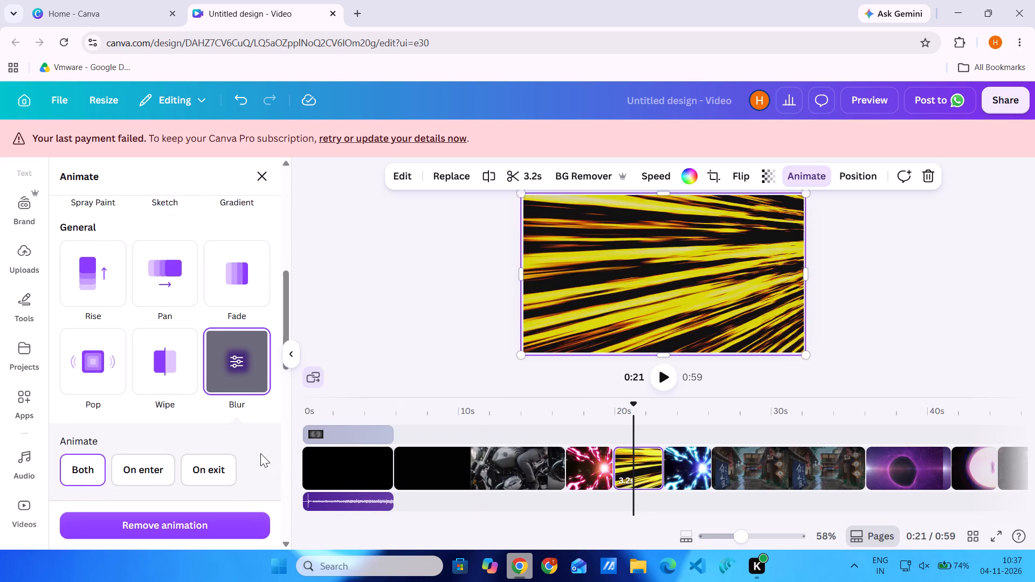
scroll(217, 475, "down", 1)
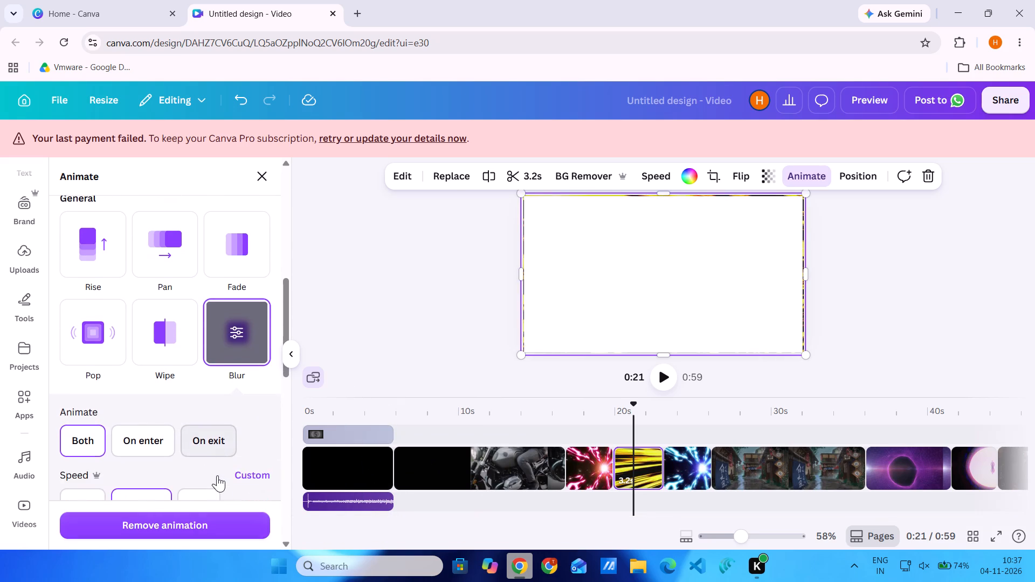
scroll(217, 475, "down", 1)
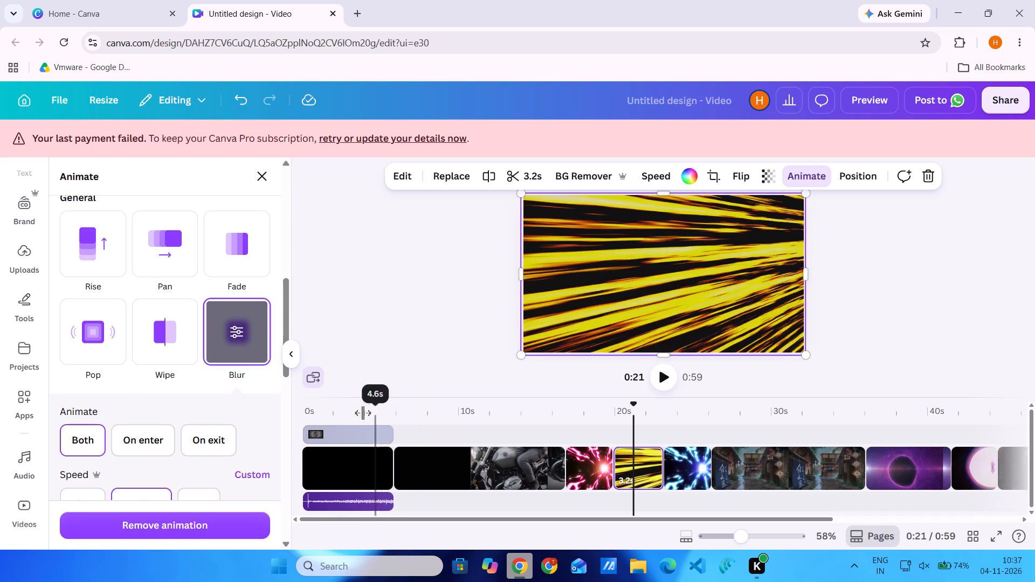
scroll(219, 436, "down", 1)
scroll(298, 310, "down", 1)
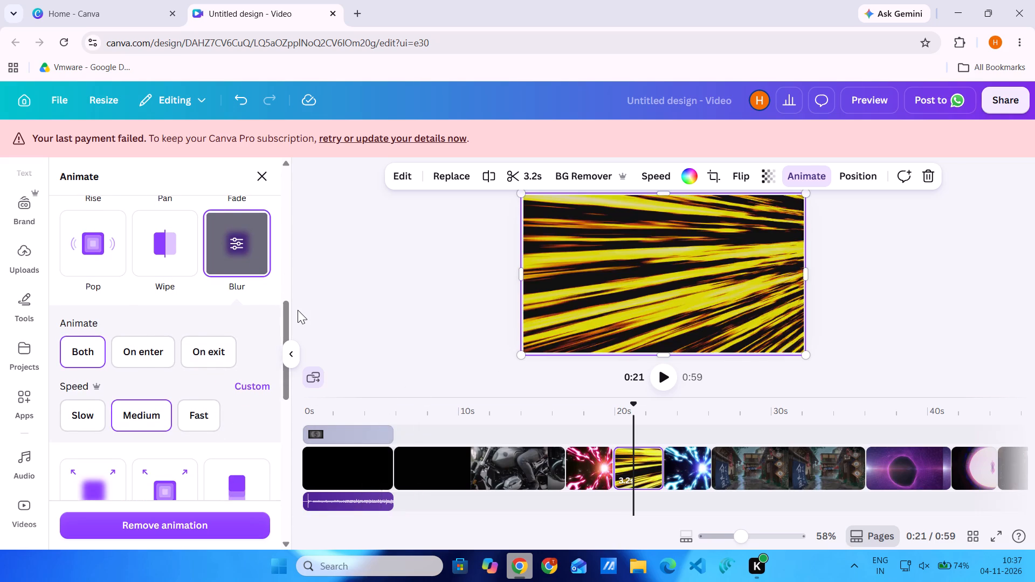
scroll(298, 310, "down", 1)
scroll(230, 356, "down", 1)
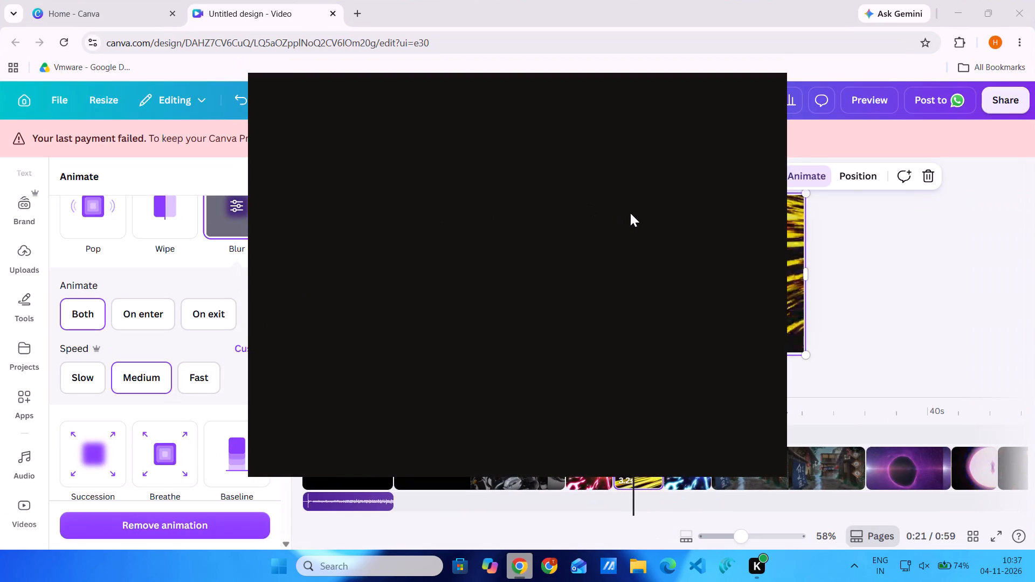
left_click(936, 242)
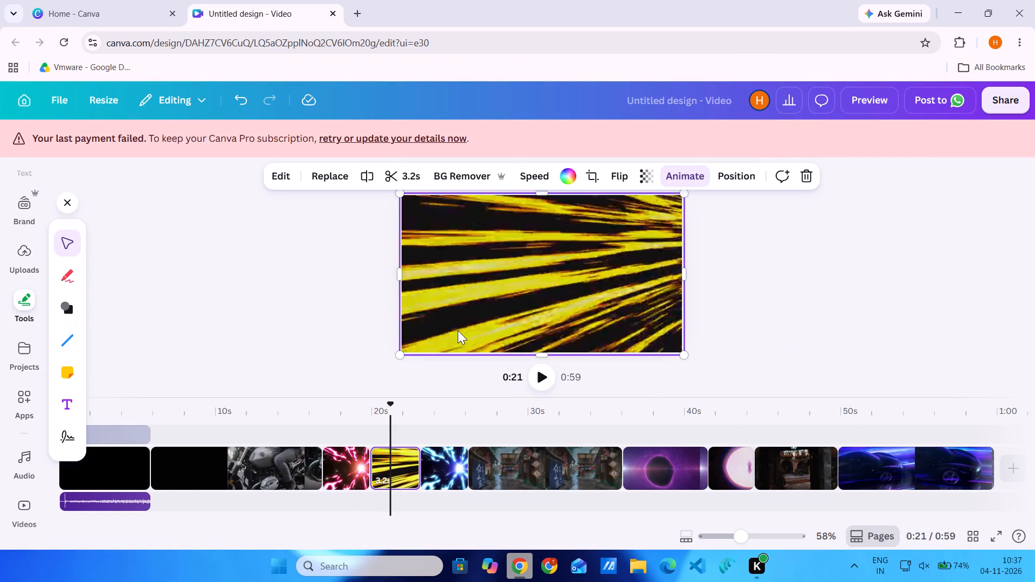
Open the edit options for the yellow speed-lines clip.
left_click(274, 169)
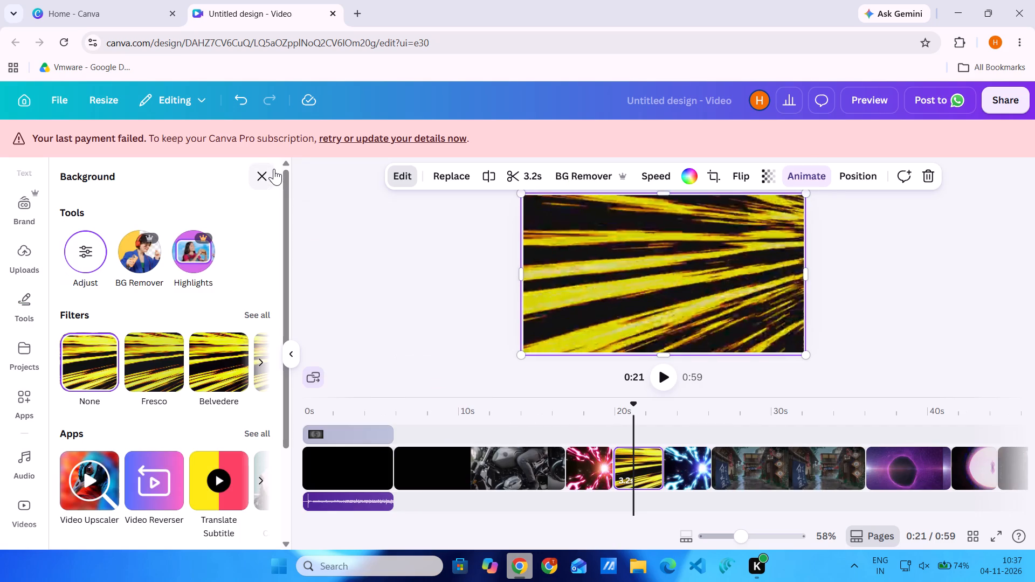
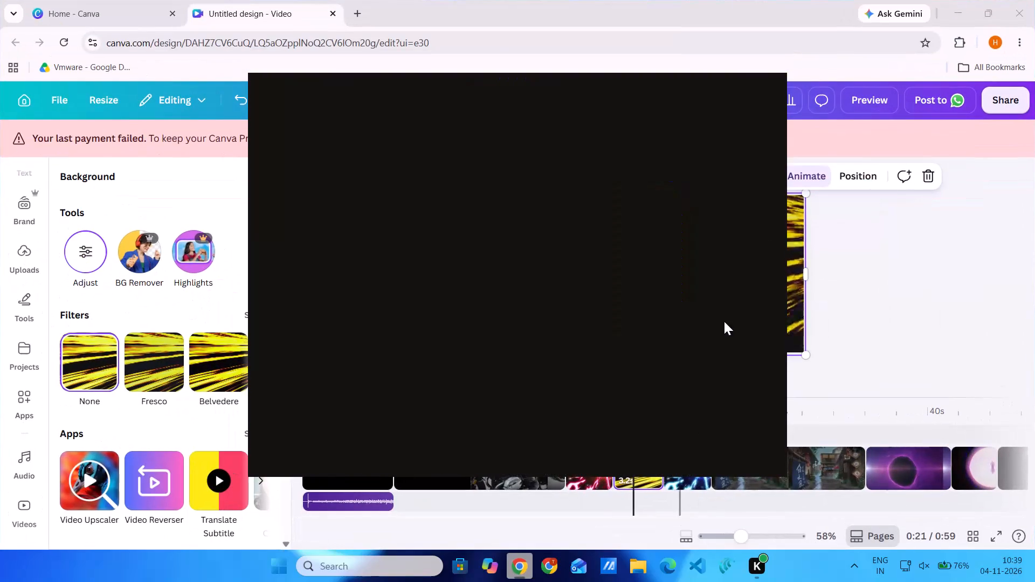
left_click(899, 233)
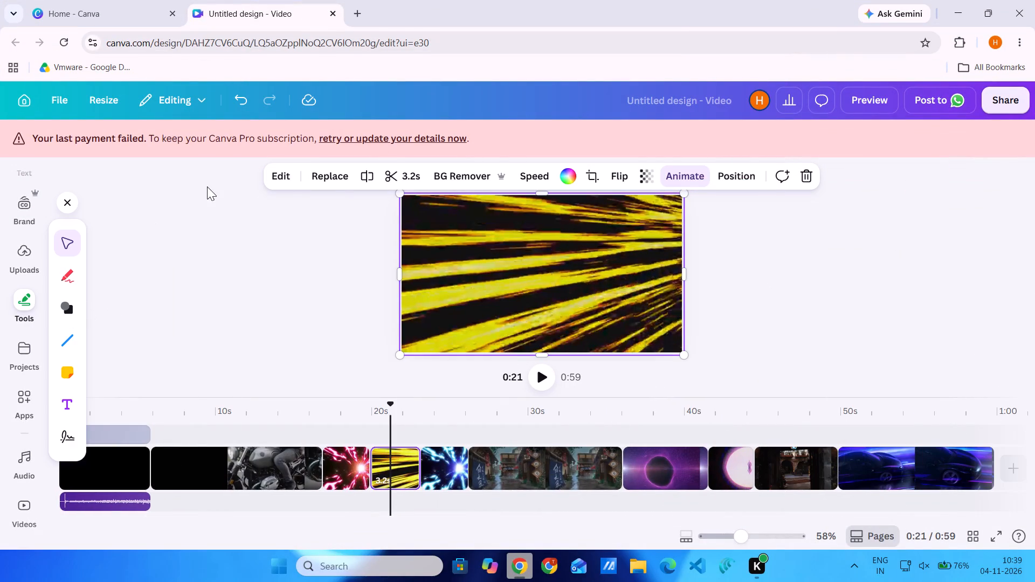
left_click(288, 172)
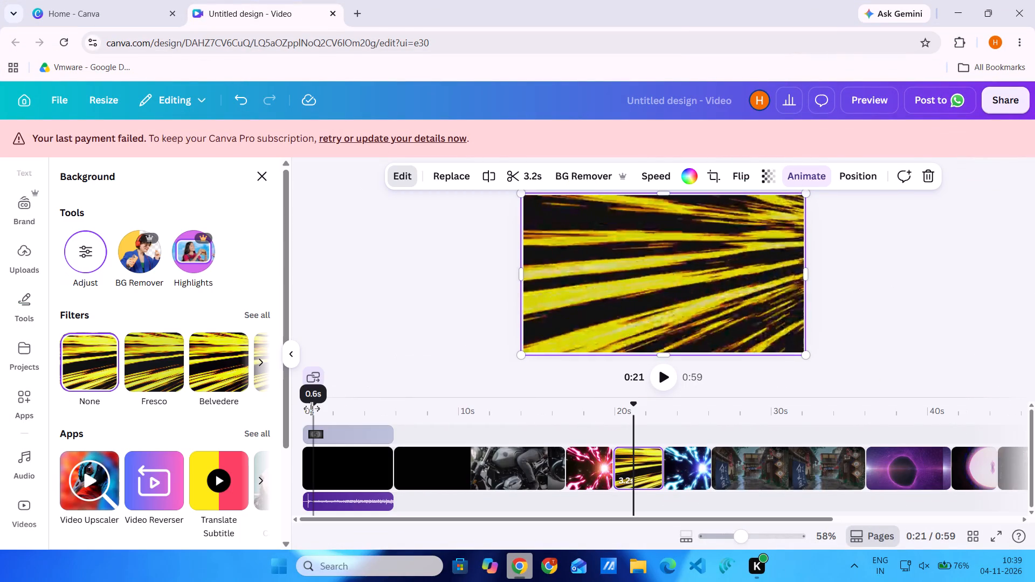
Apply the Wipe animation to the blue energy-burst clip that follows the yellow speed-lines clip.
left_click(700, 453)
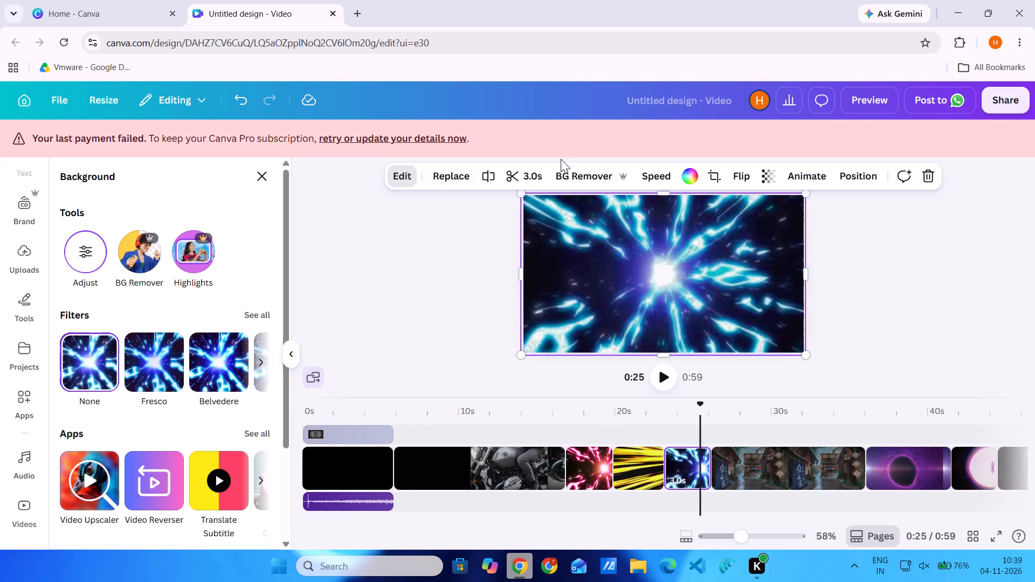
left_click(821, 167)
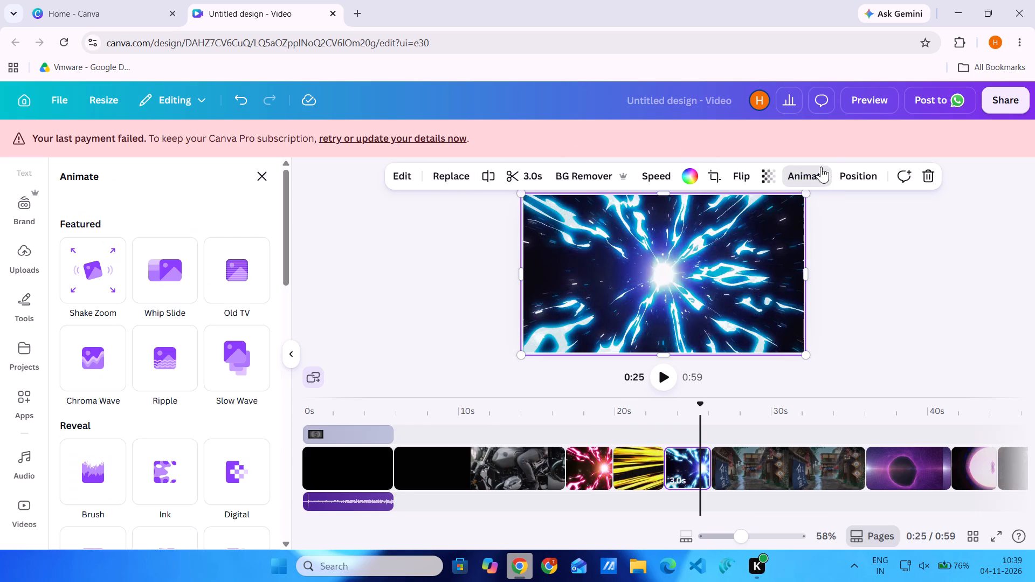
scroll(129, 431, "down", 4)
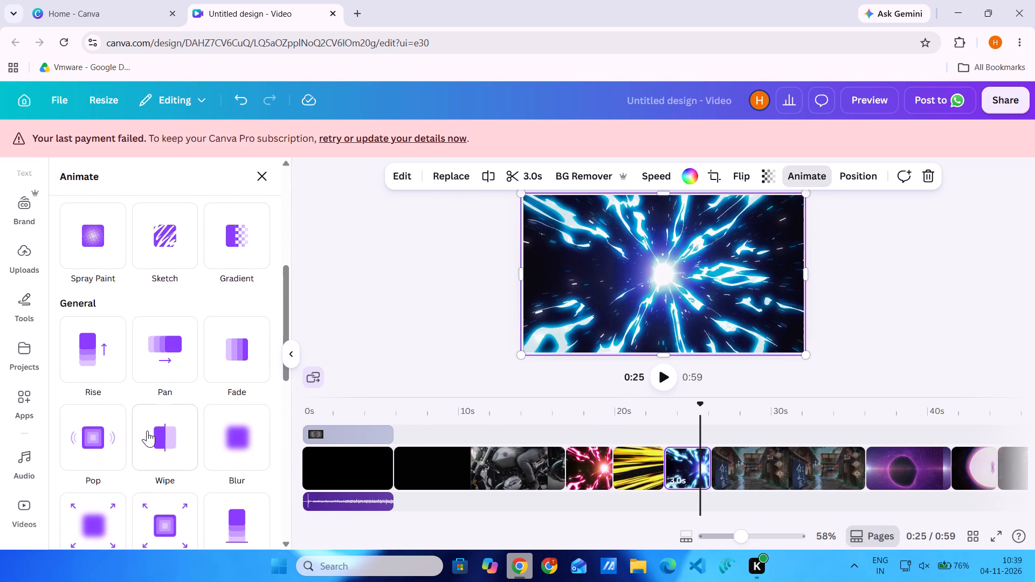
left_click(147, 431)
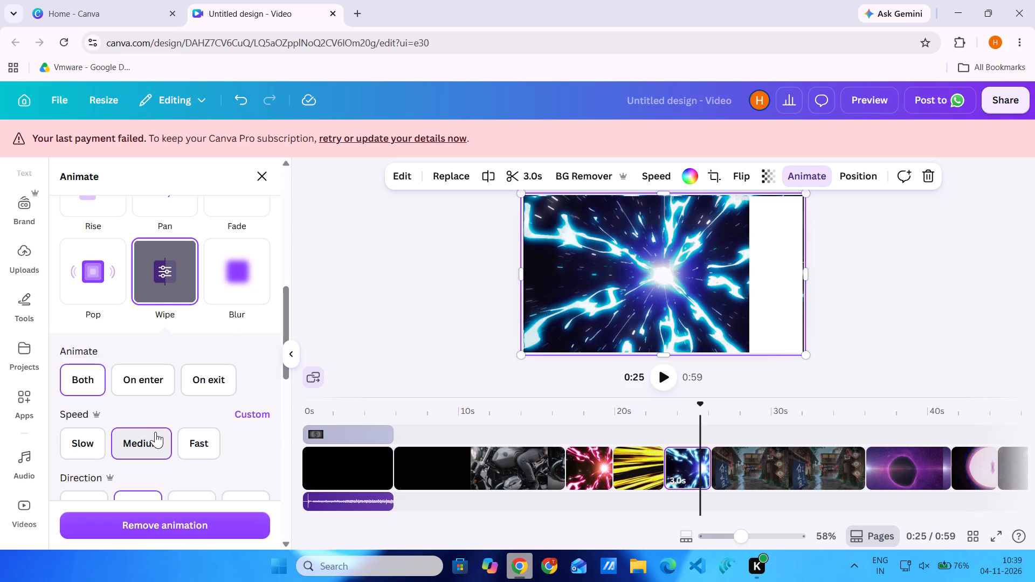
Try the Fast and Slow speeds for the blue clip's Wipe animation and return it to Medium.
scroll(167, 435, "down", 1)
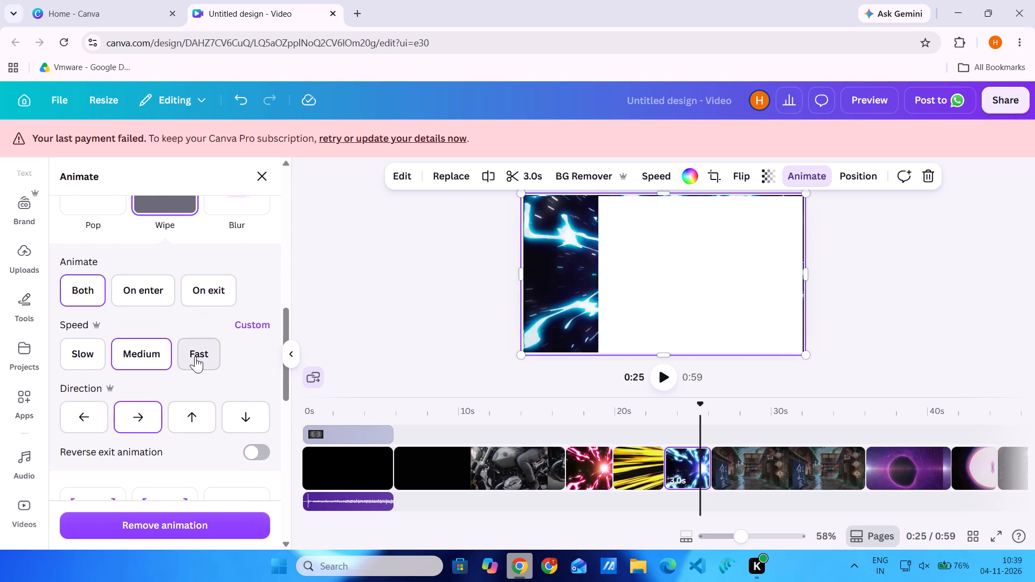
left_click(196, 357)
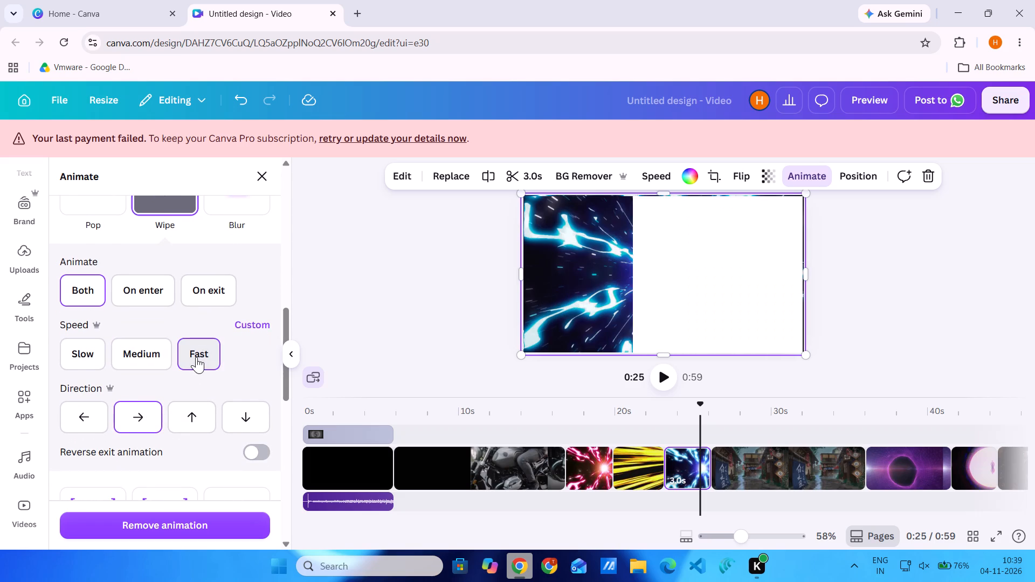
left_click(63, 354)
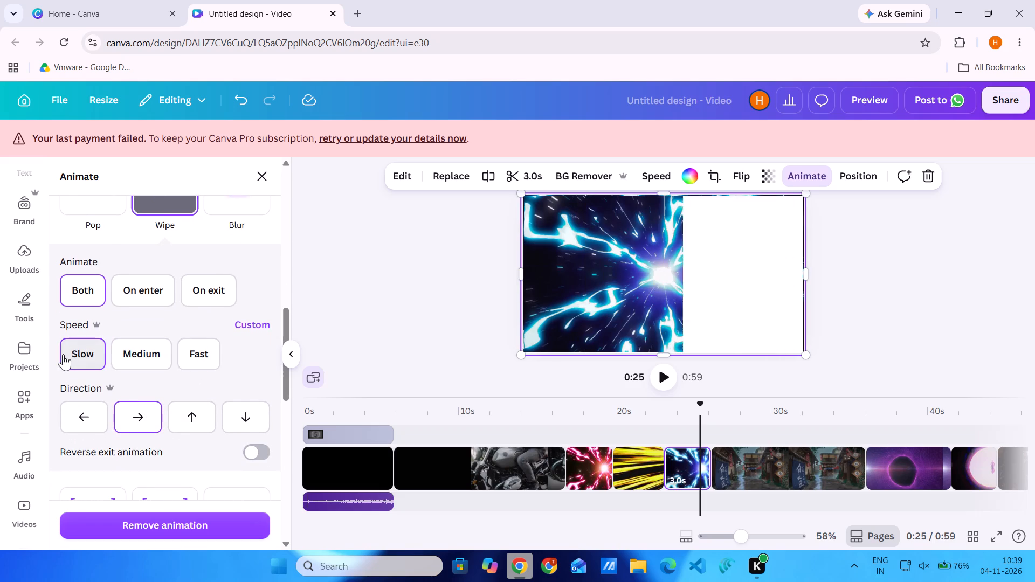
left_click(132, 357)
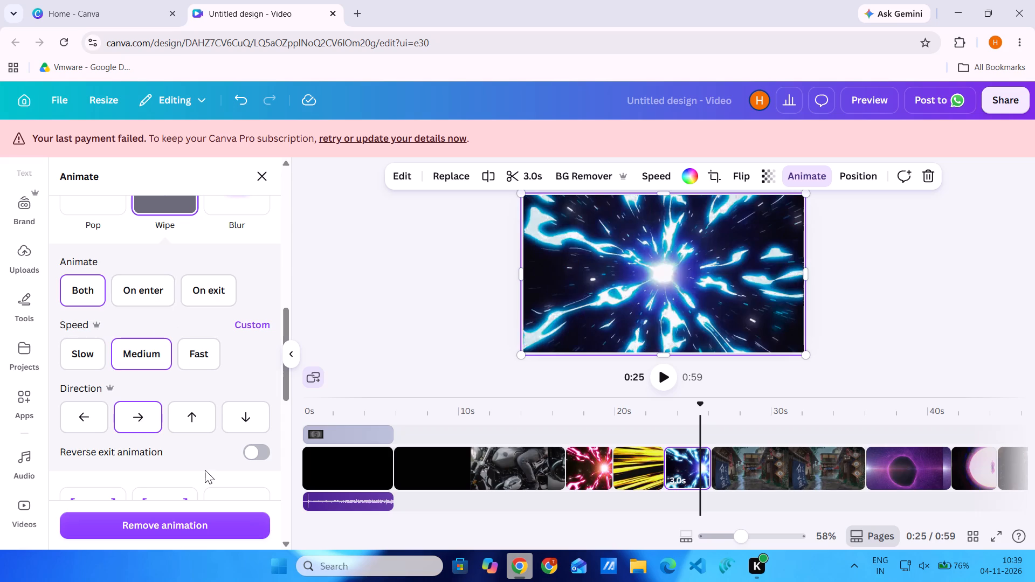
Turn on reverse exit animation for the blue energy-burst clip's Wipe.
left_click(265, 452)
left_click(265, 452)
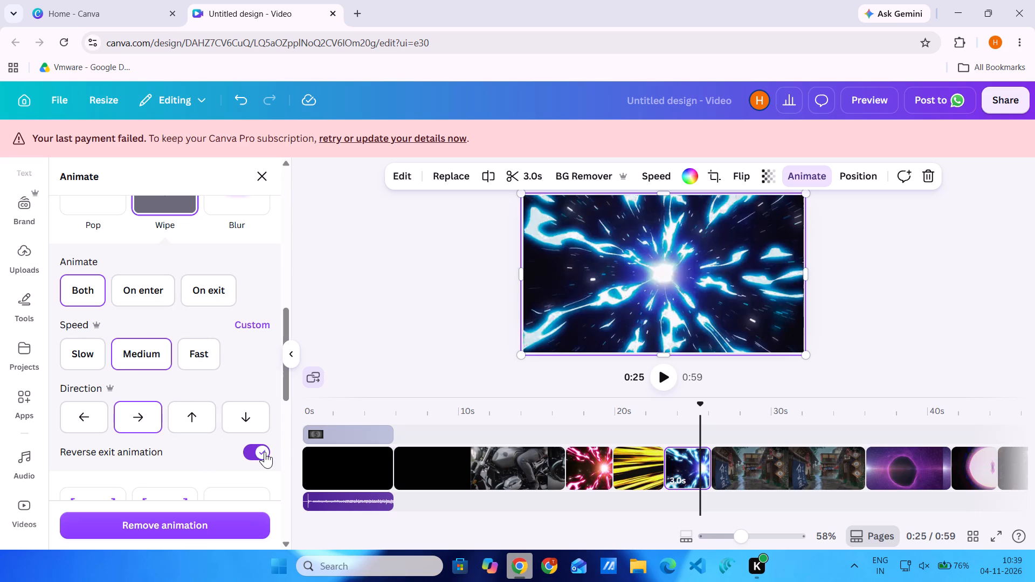
left_click(265, 452)
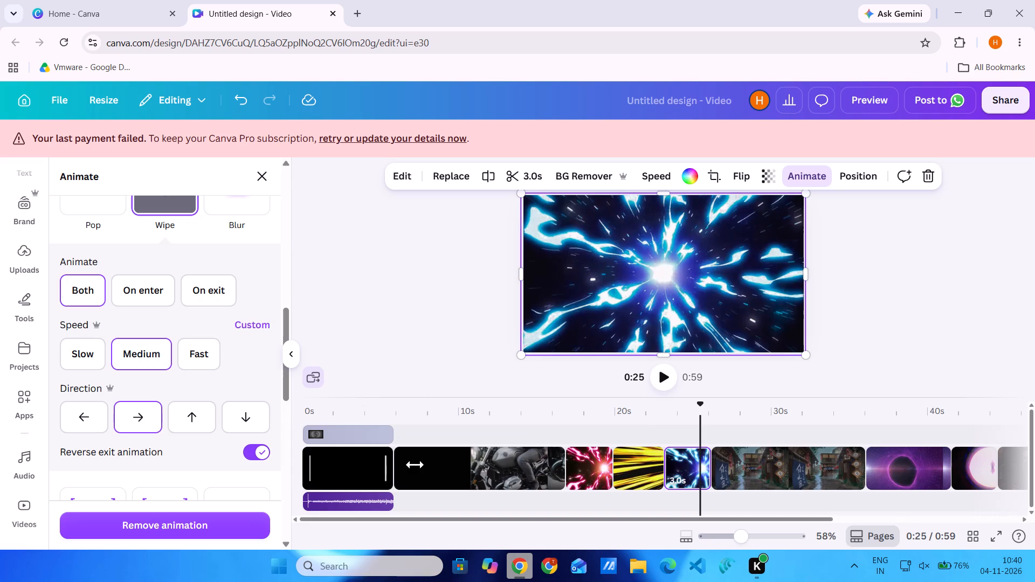
Apply the Baseline animation to the rainy street clip and turn on its reverse exit animation.
left_click(778, 483)
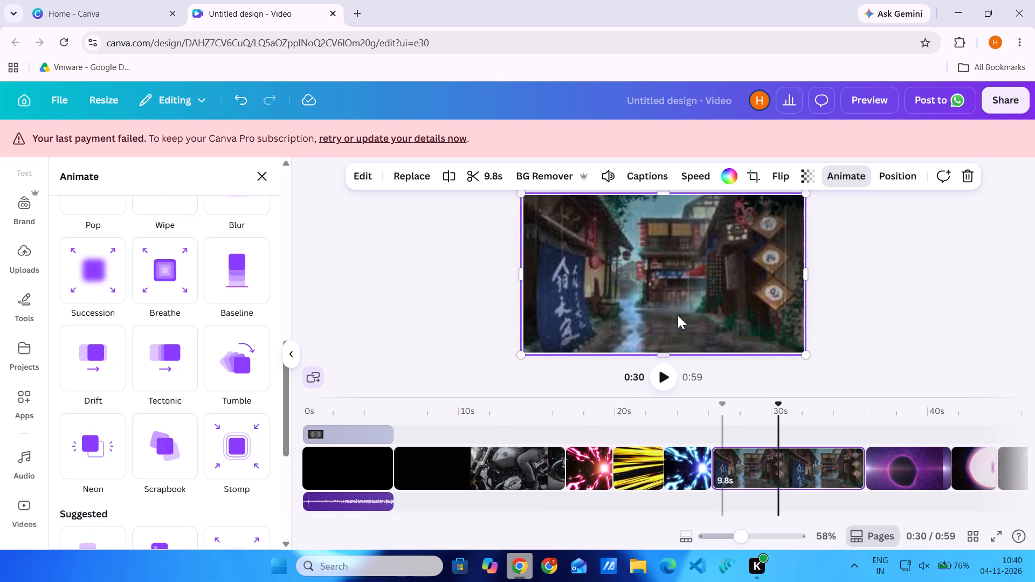
scroll(106, 325, "down", 3)
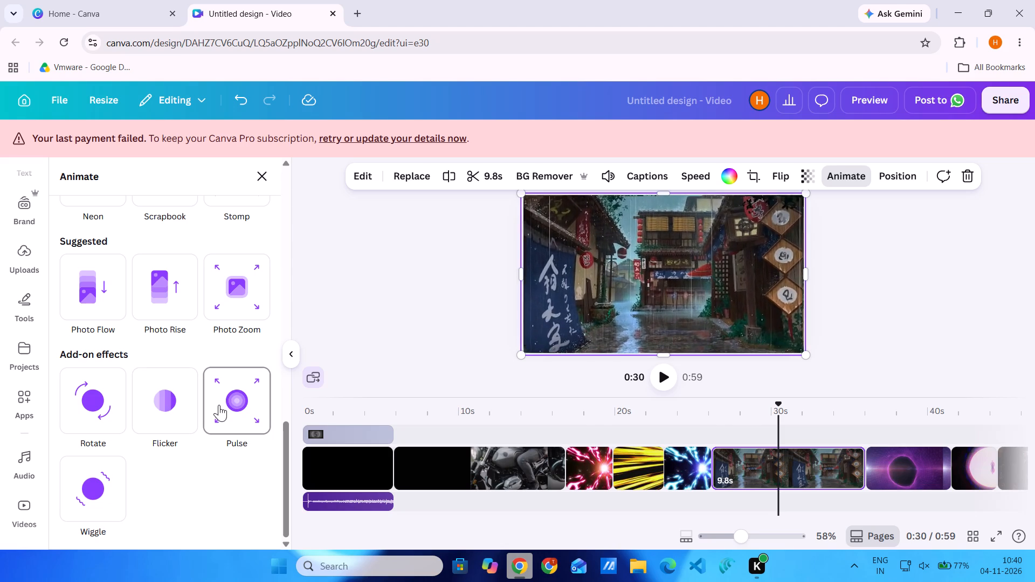
scroll(219, 405, "down", 1)
scroll(219, 405, "up", 4)
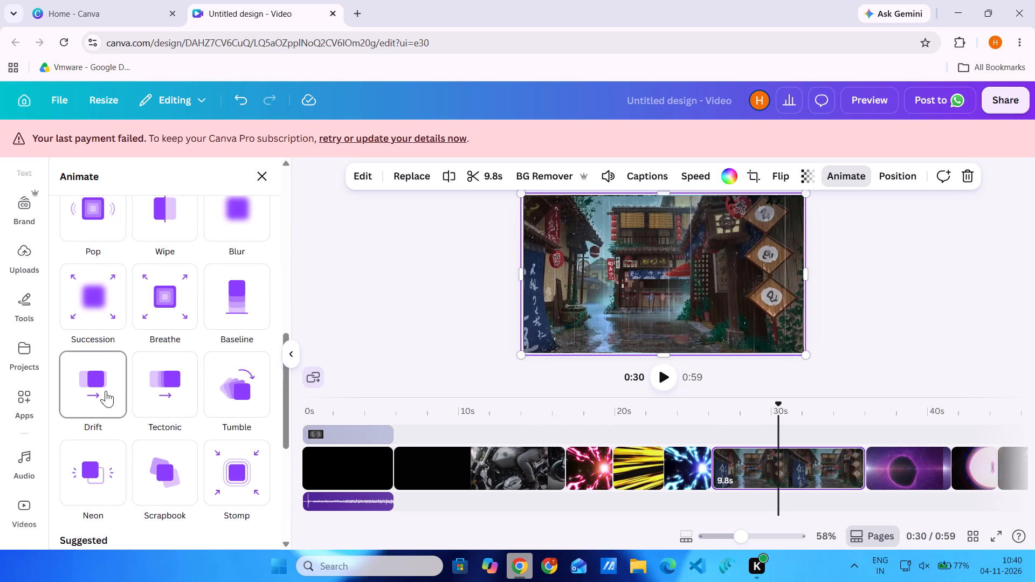
scroll(106, 391, "up", 1)
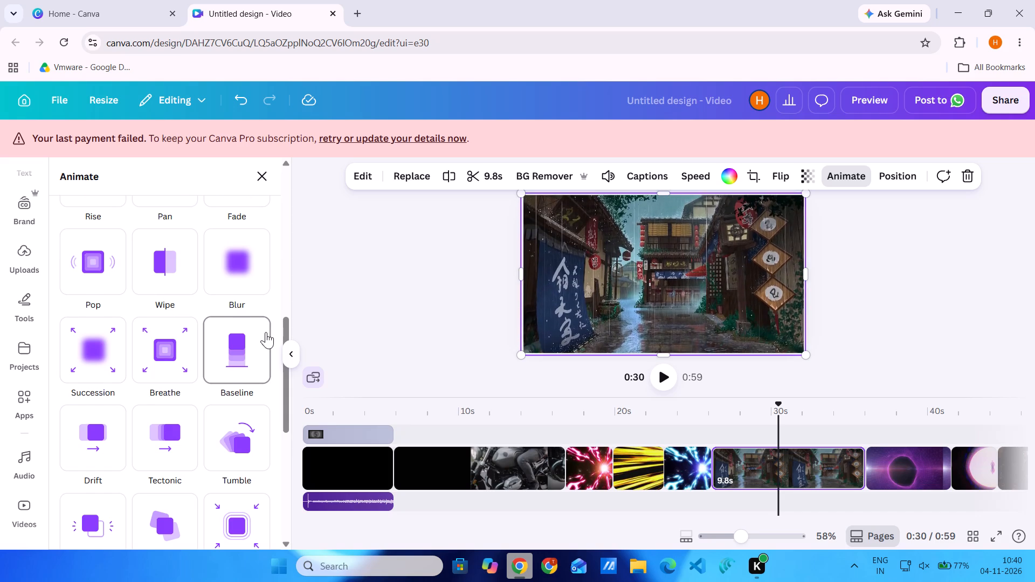
left_click(266, 332)
scroll(229, 444, "down", 1)
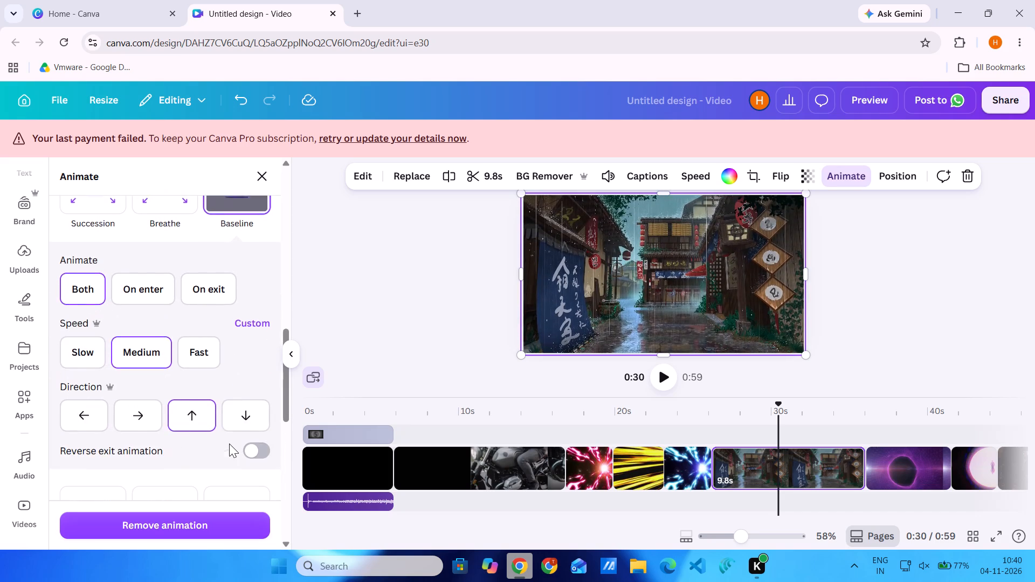
scroll(229, 444, "down", 1)
left_click(251, 448)
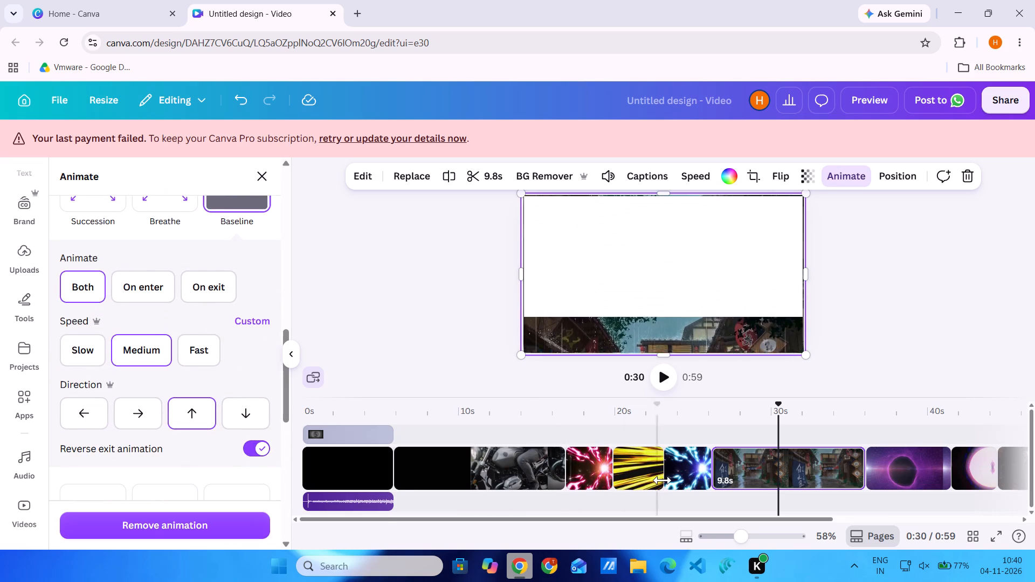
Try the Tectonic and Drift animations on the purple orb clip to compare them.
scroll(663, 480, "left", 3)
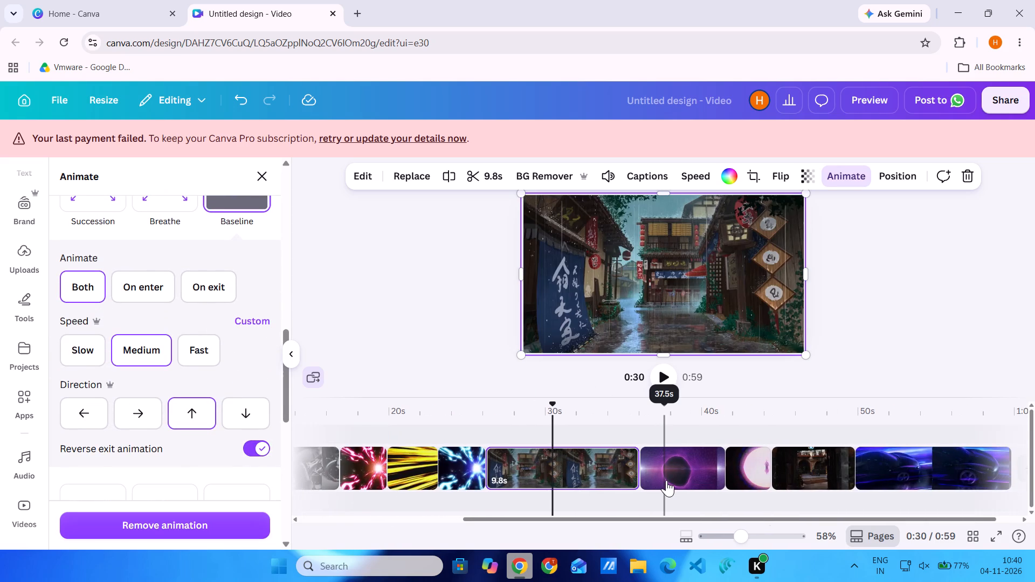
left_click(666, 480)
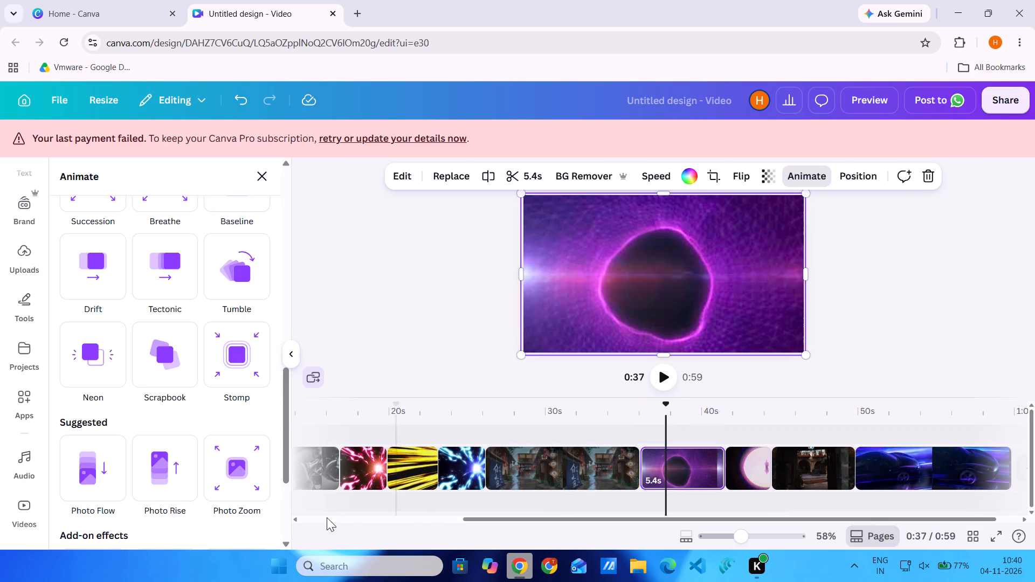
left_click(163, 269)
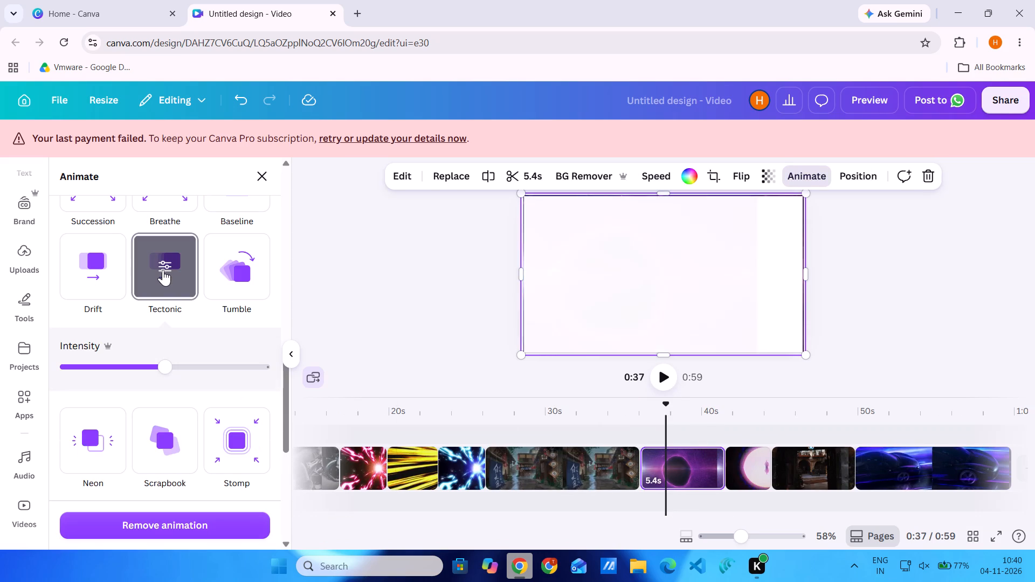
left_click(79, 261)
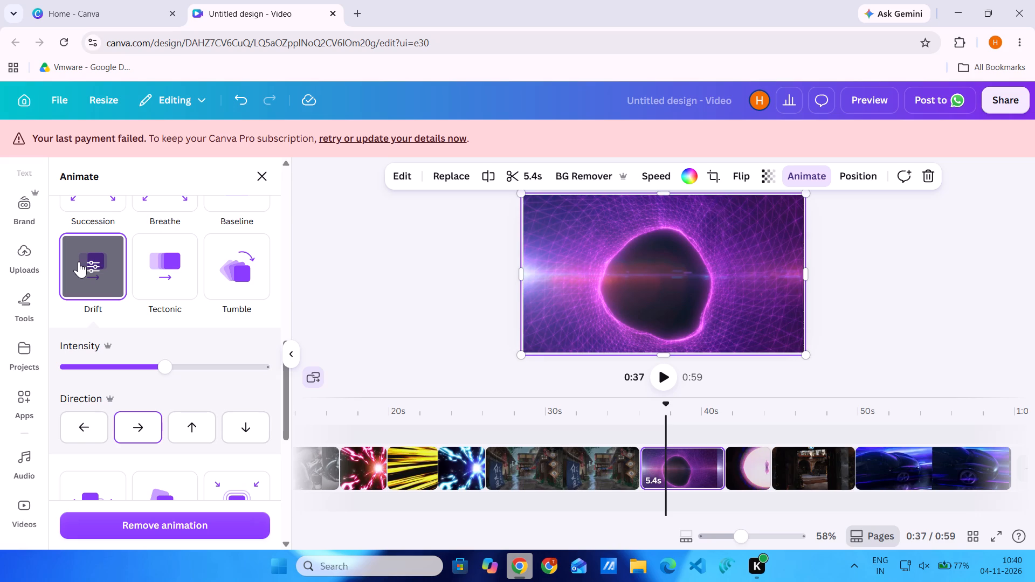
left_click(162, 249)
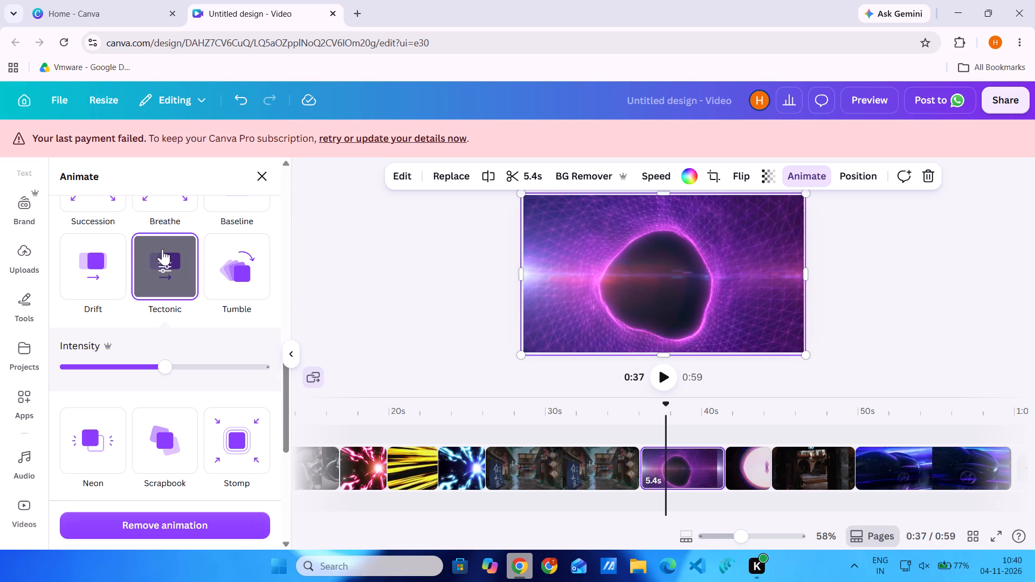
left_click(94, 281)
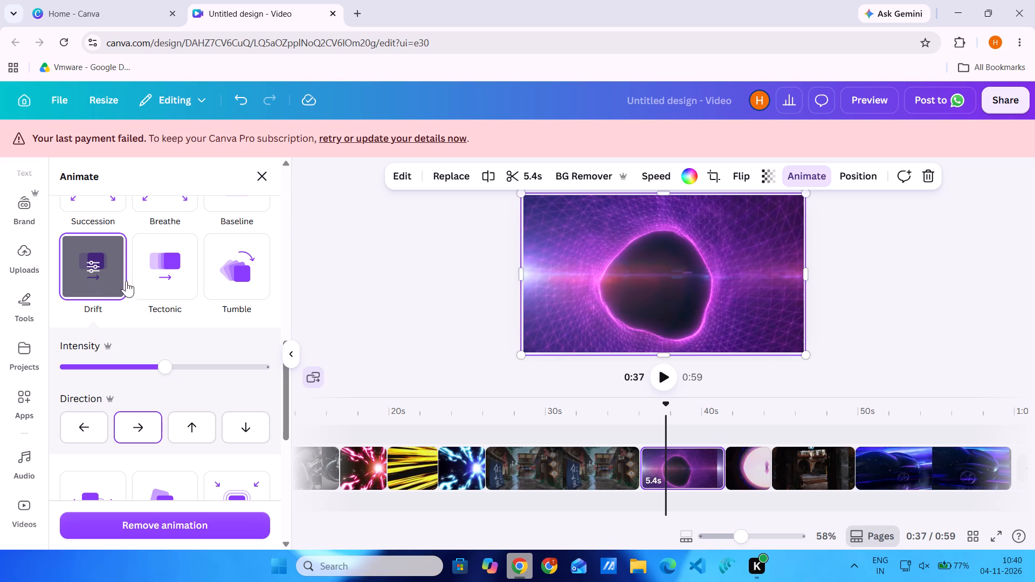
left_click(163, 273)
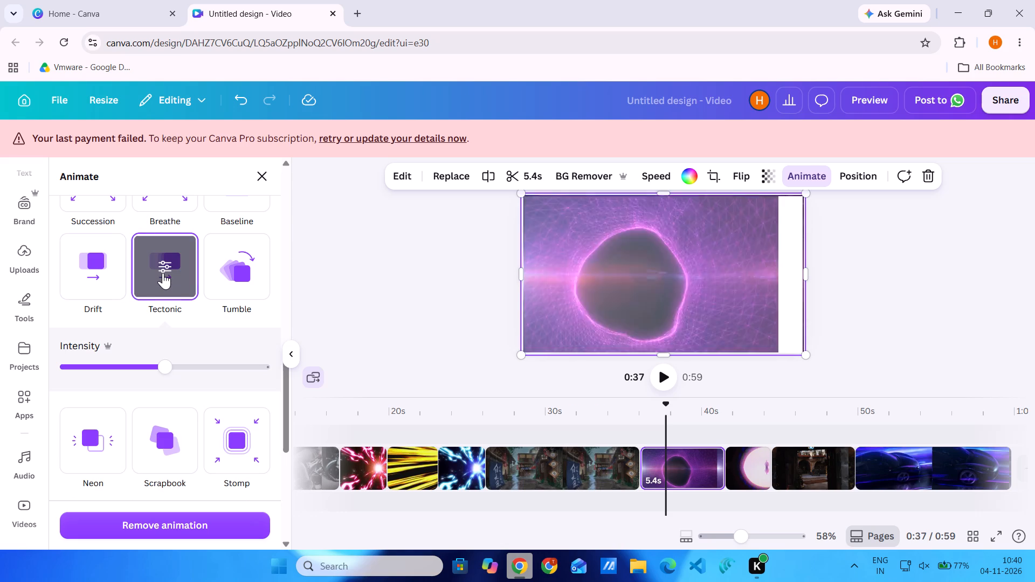
Apply the Succession animation to the purple orb clip.
scroll(198, 385, "down", 1)
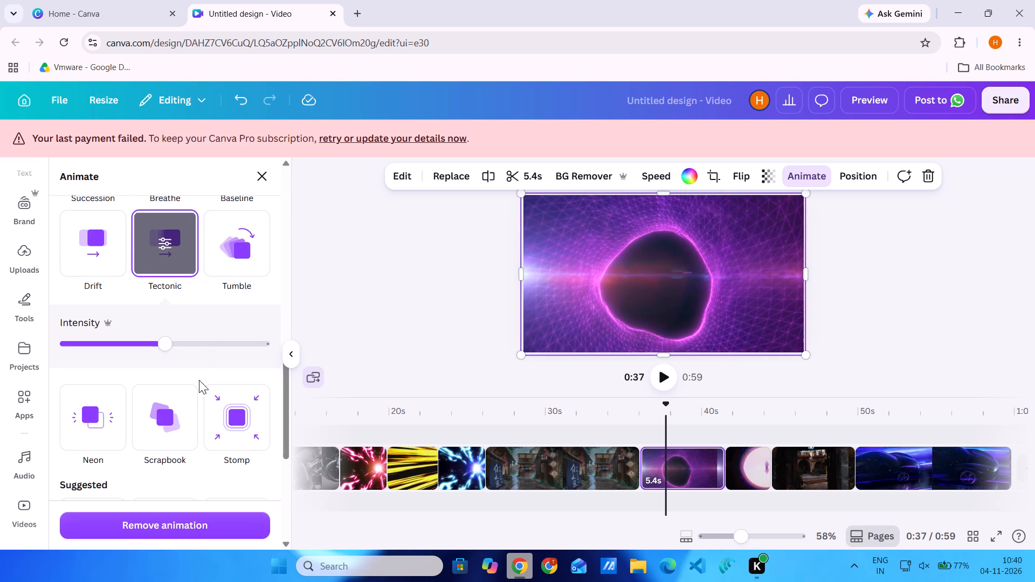
scroll(284, 242, "up", 1)
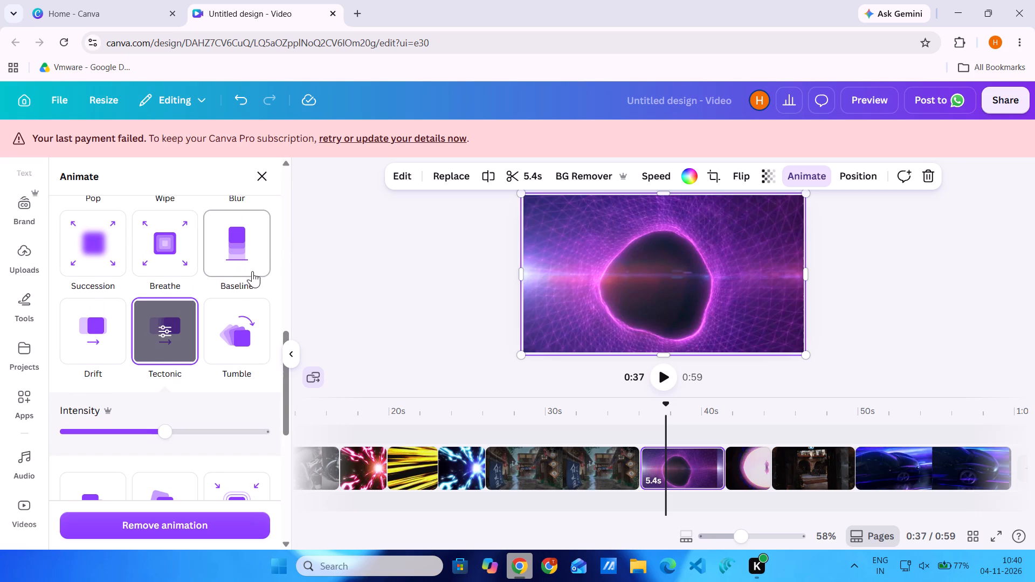
scroll(233, 279, "up", 1)
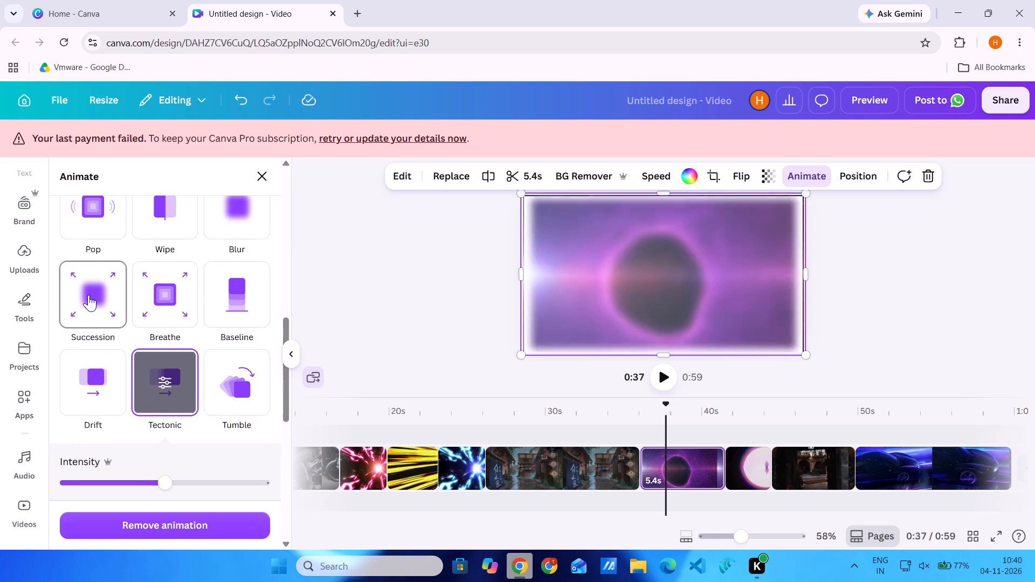
left_click(88, 295)
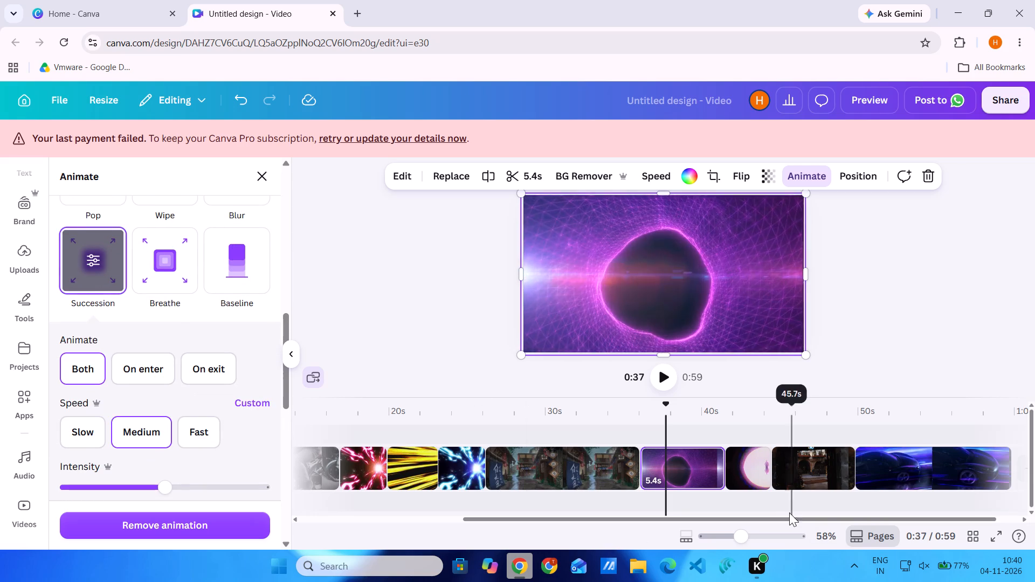
Apply the Pan animation to the clip of a figure in a glowing circle and turn on reverse exit animation.
left_click(737, 461)
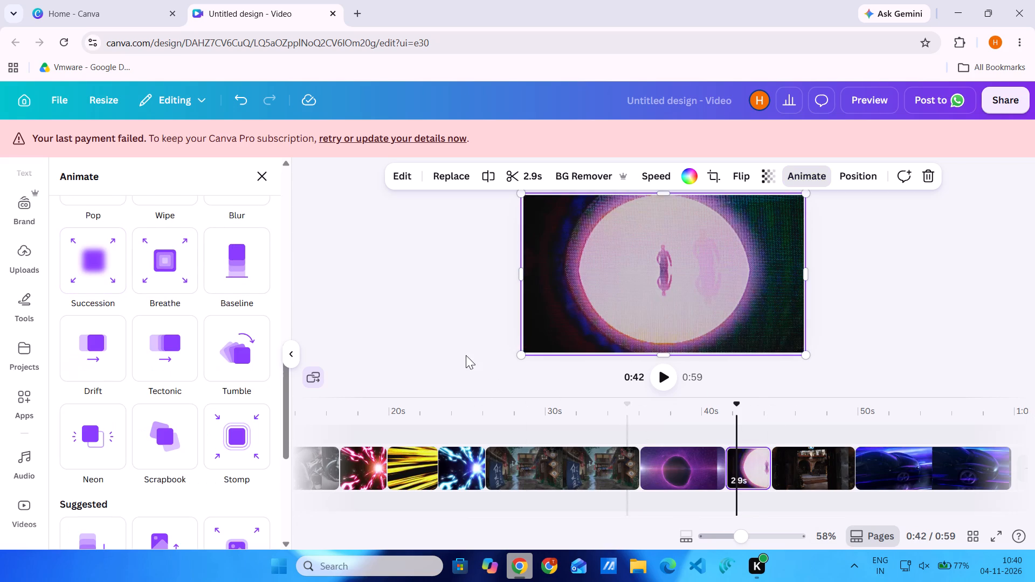
scroll(184, 316, "up", 3)
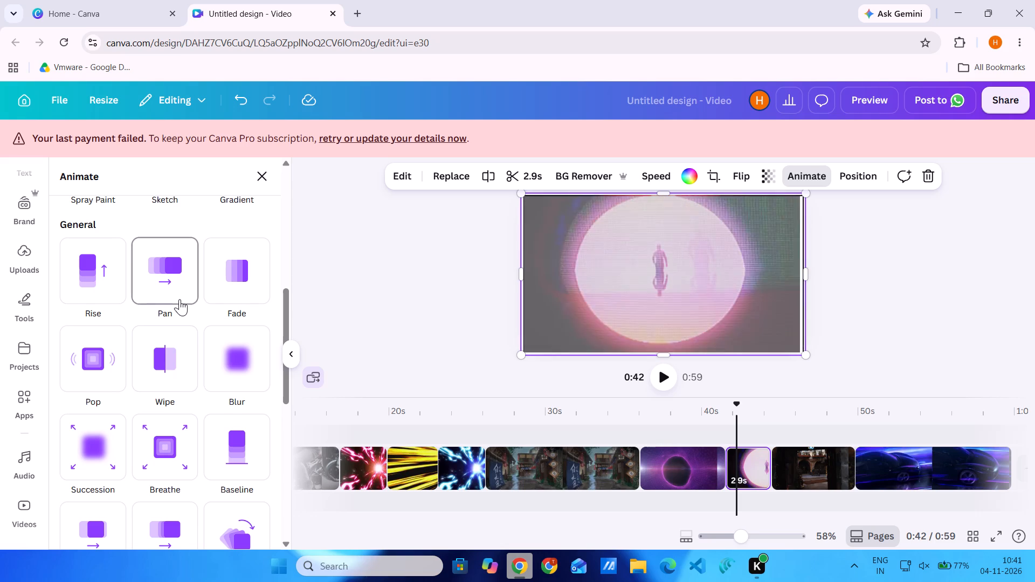
left_click(180, 299)
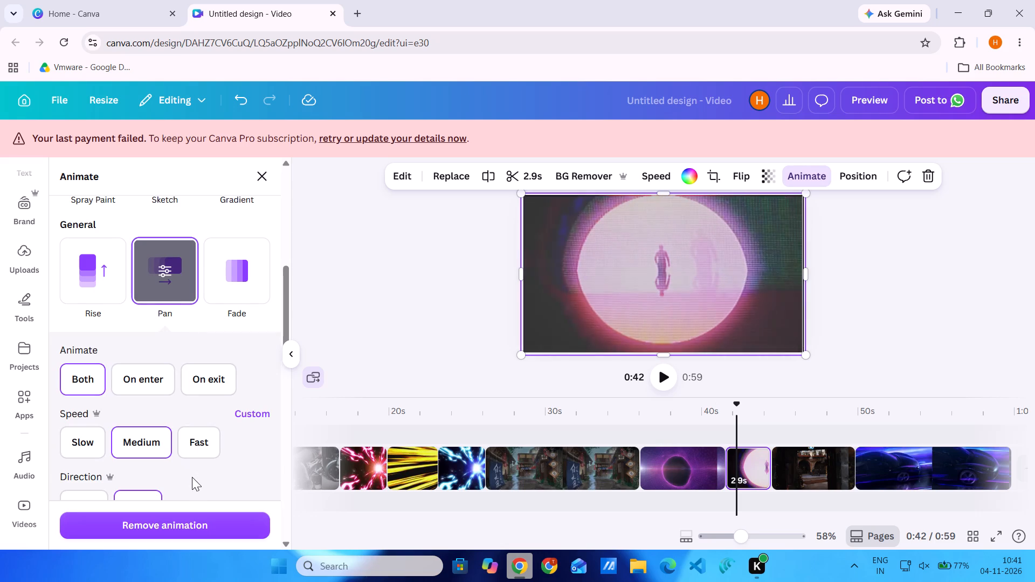
scroll(192, 477, "down", 1)
left_click(256, 447)
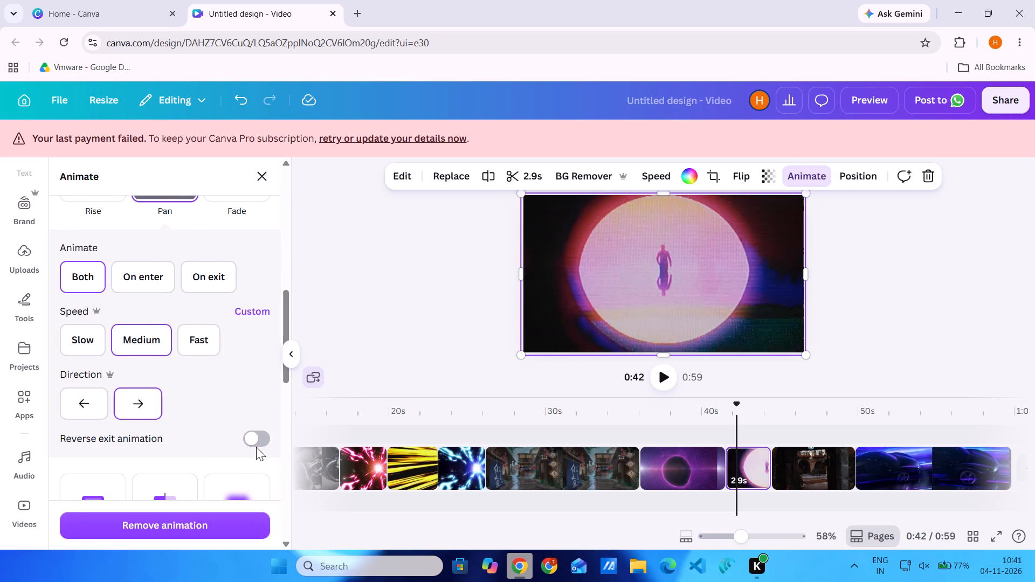
left_click(257, 434)
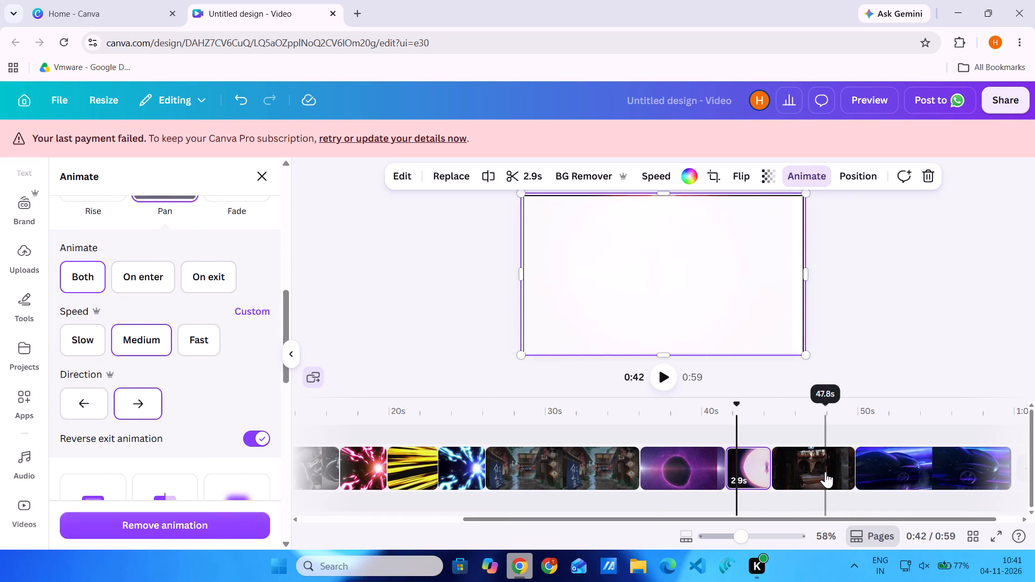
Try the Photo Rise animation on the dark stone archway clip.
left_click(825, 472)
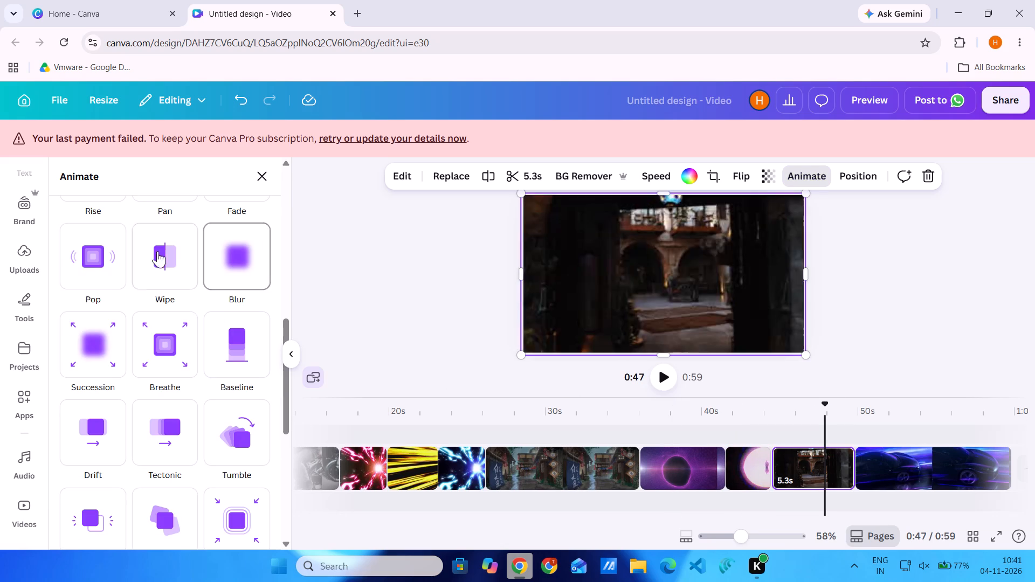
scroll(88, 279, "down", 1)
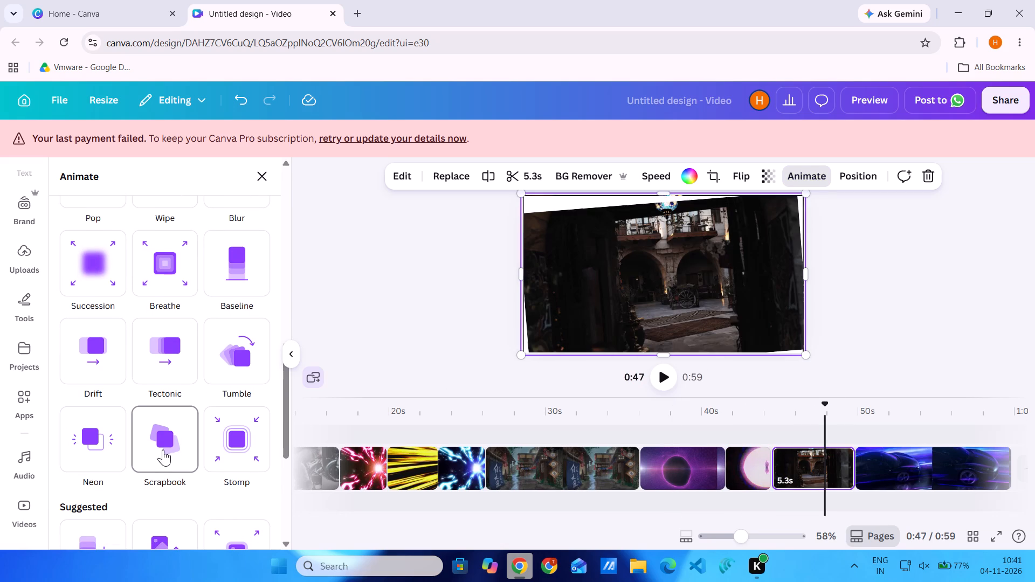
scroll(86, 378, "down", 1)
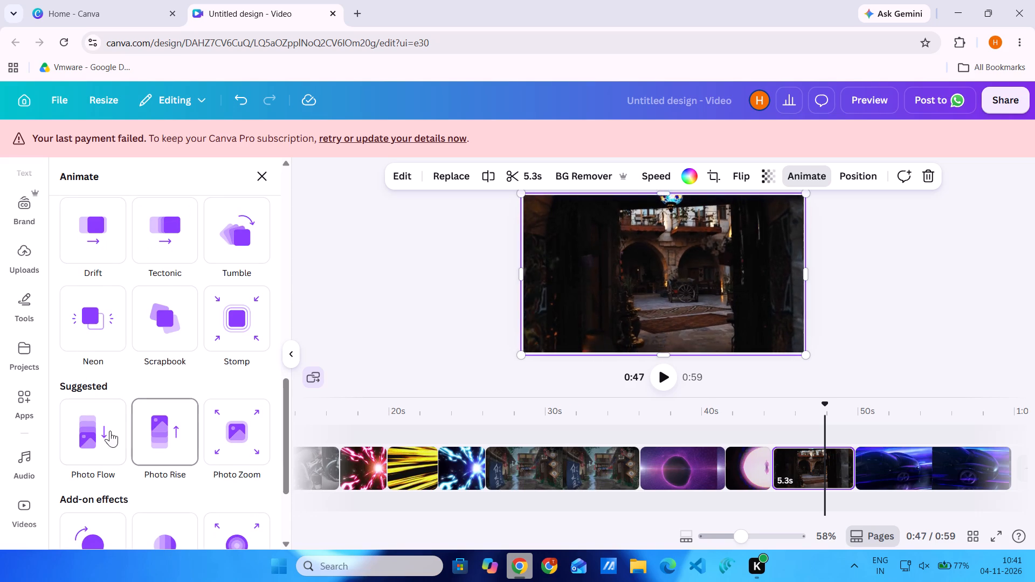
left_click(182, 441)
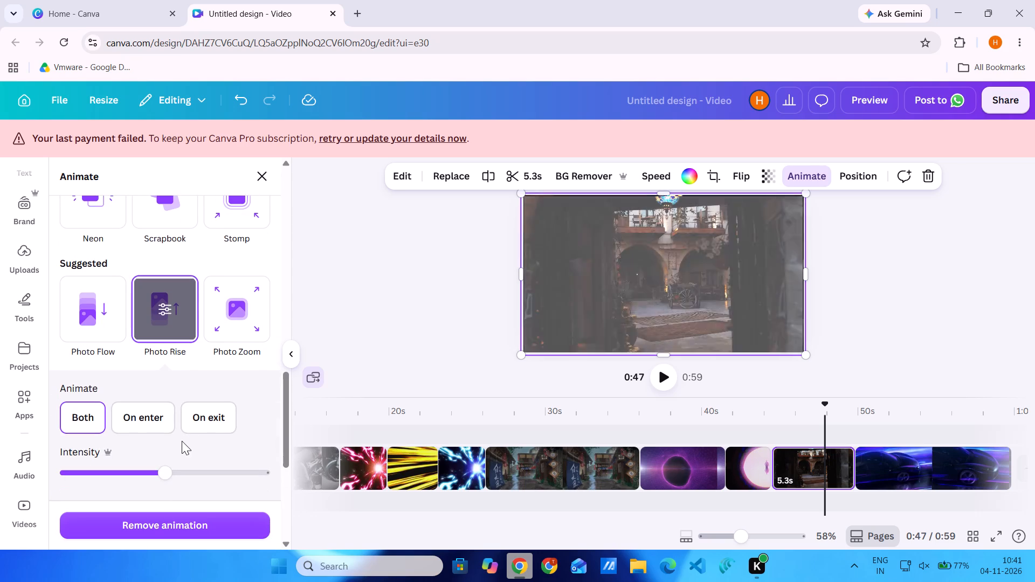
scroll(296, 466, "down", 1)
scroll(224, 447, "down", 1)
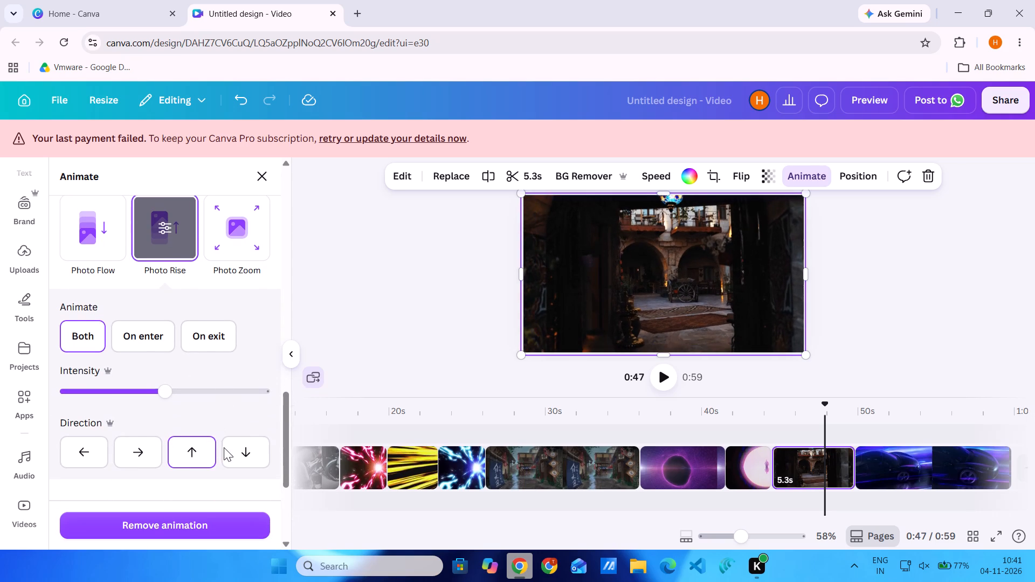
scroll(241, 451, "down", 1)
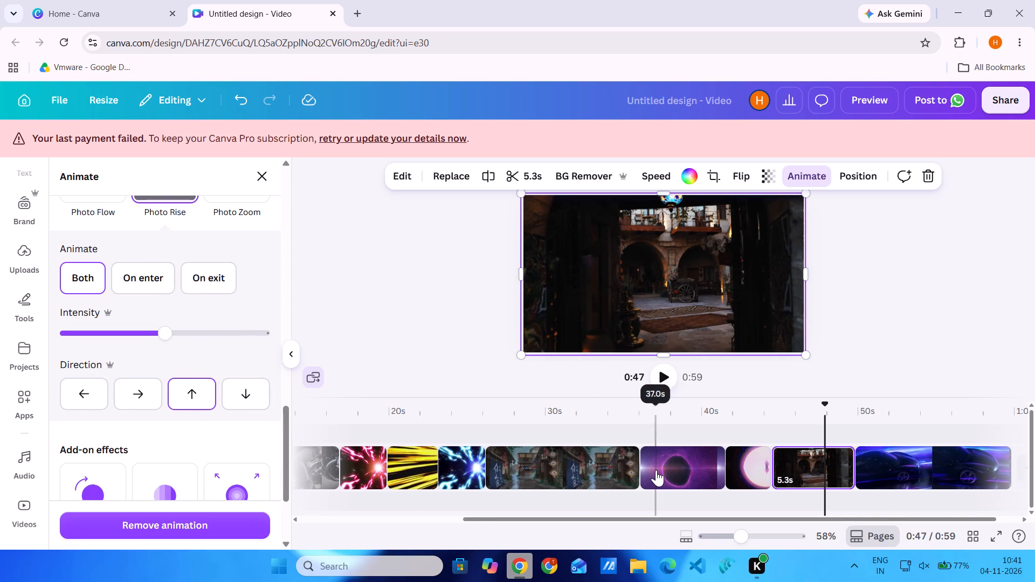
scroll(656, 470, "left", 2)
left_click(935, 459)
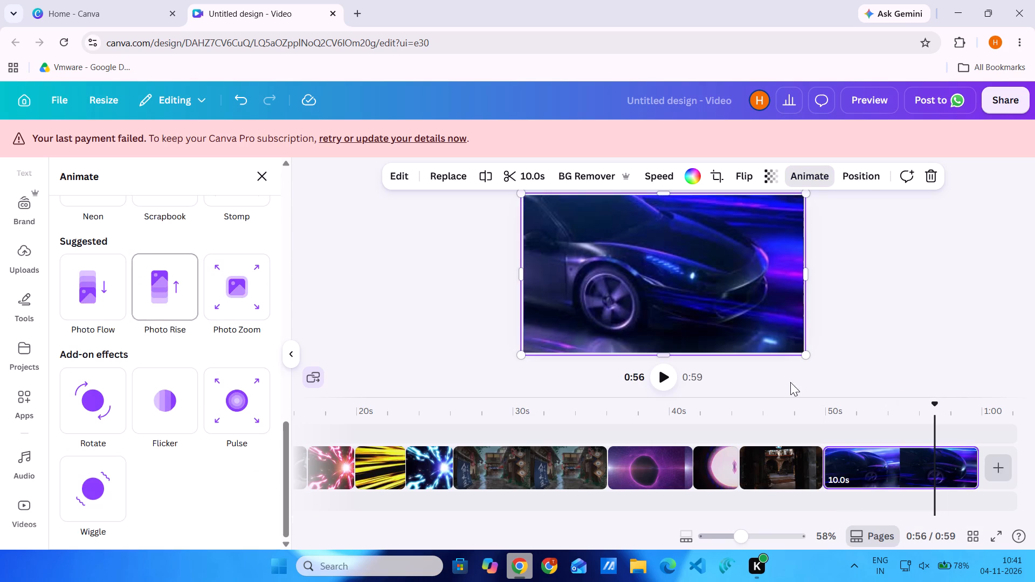
Apply the Tectonic animation to the dark stone archway clip.
left_click(777, 482)
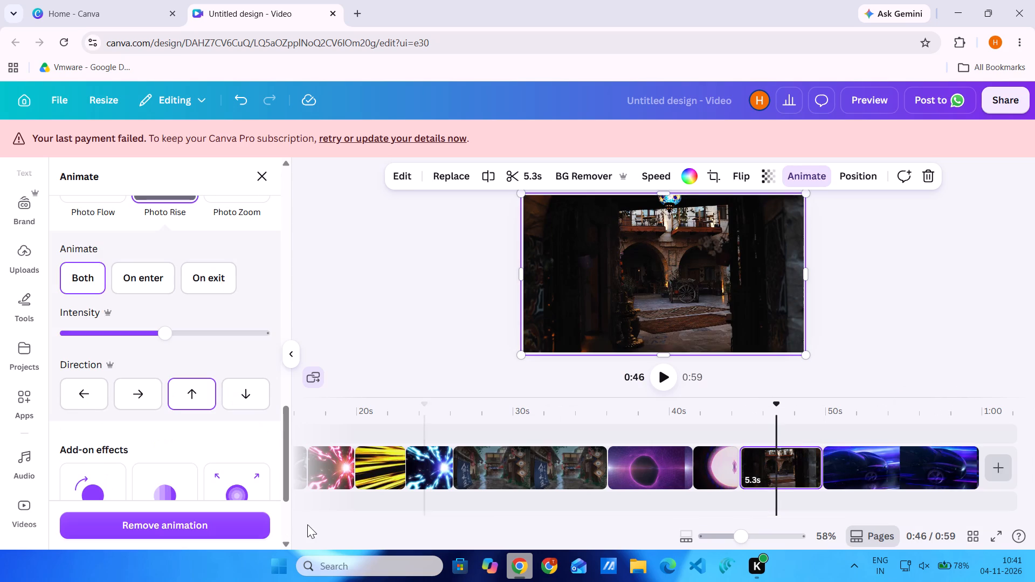
scroll(205, 382, "up", 4)
left_click(178, 363)
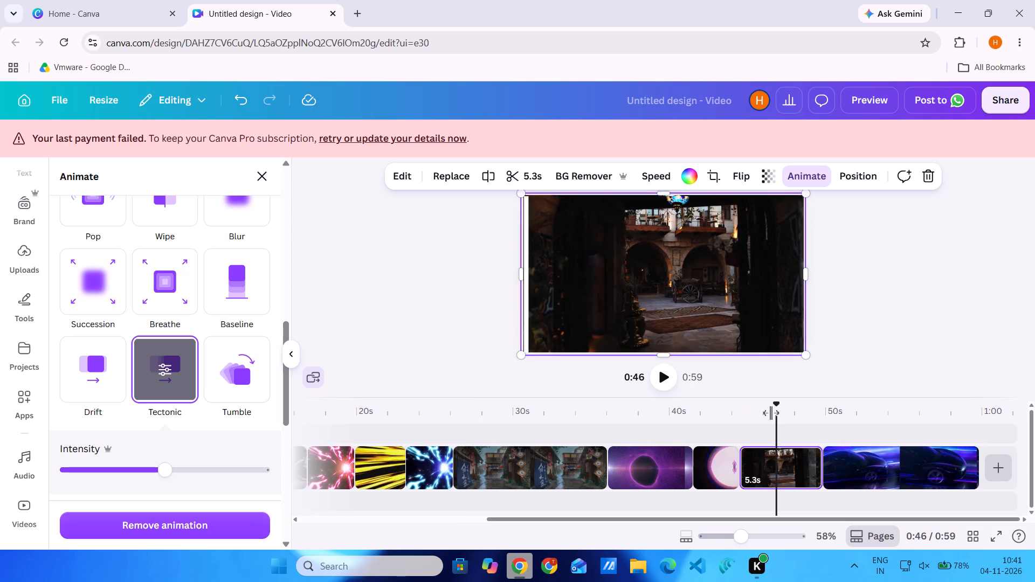
Apply the Pan animation to the blue neon car clip at the end of the video.
left_click(893, 463)
scroll(168, 297, "up", 2)
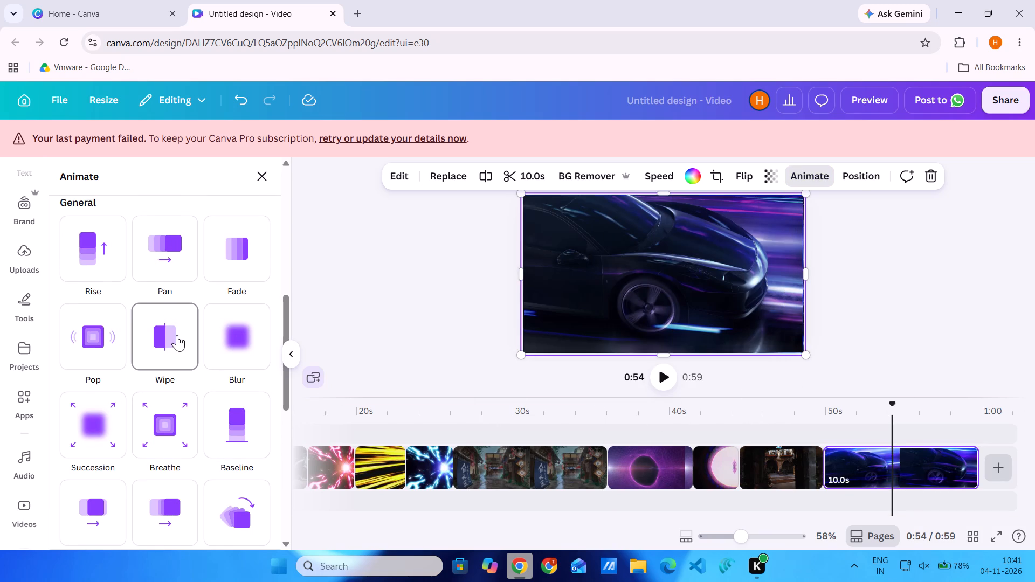
scroll(177, 335, "up", 1)
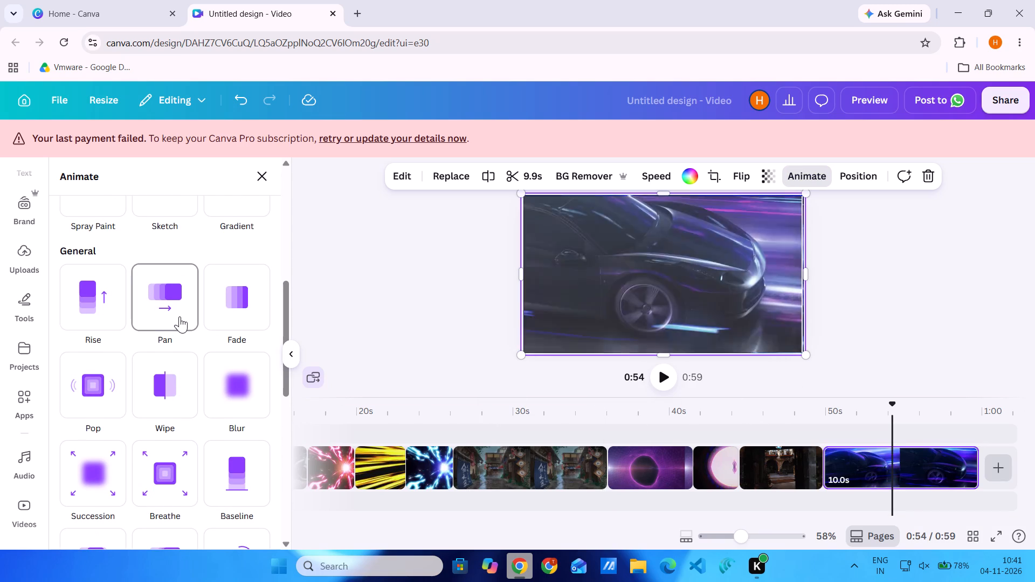
scroll(180, 316, "up", 1)
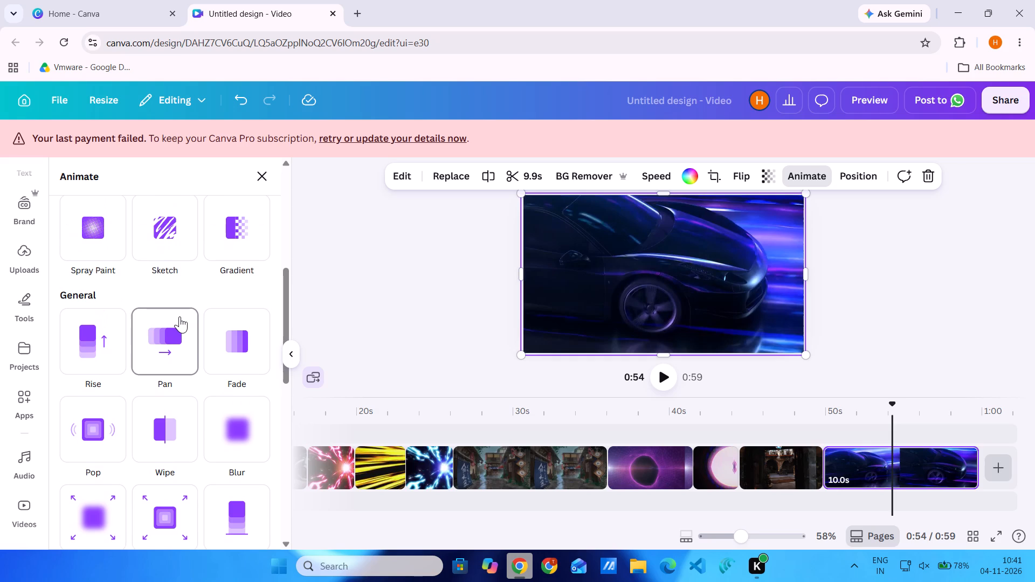
scroll(95, 330, "up", 3)
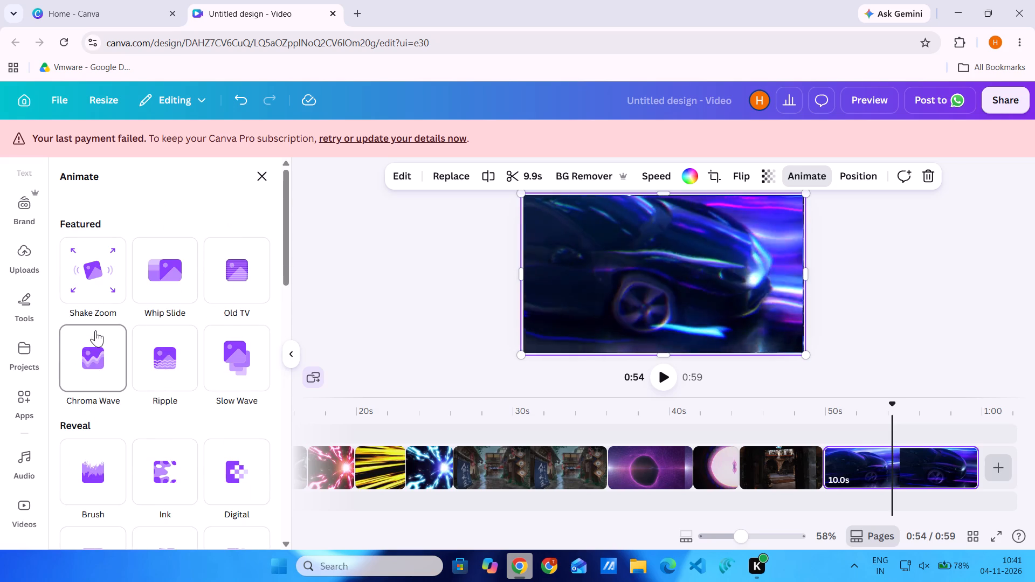
scroll(95, 330, "down", 2)
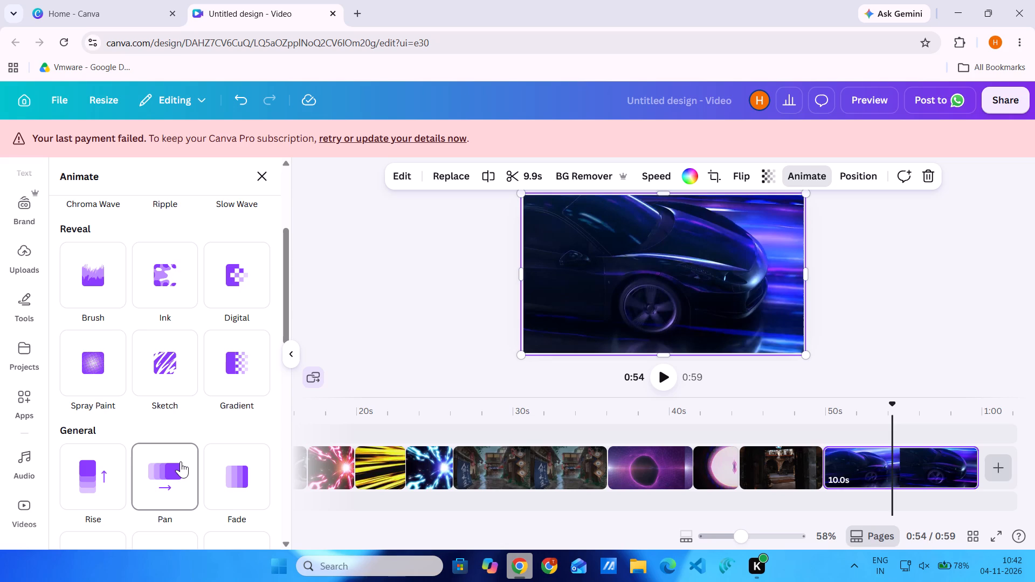
left_click(181, 461)
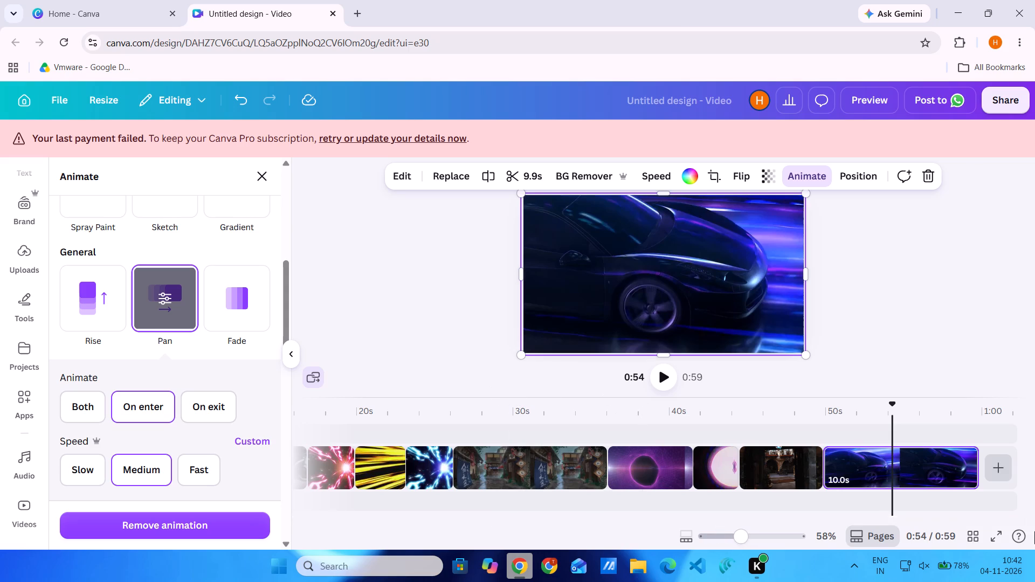
Search the stock videos for "black background" and add the 8-second plain black clip at the end of the video.
left_click(1008, 466)
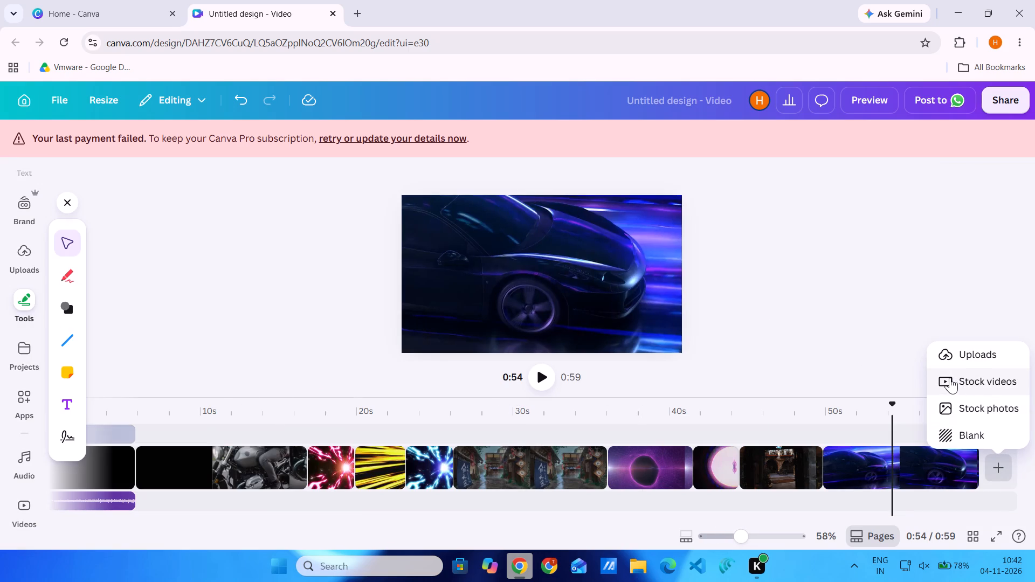
left_click(965, 375)
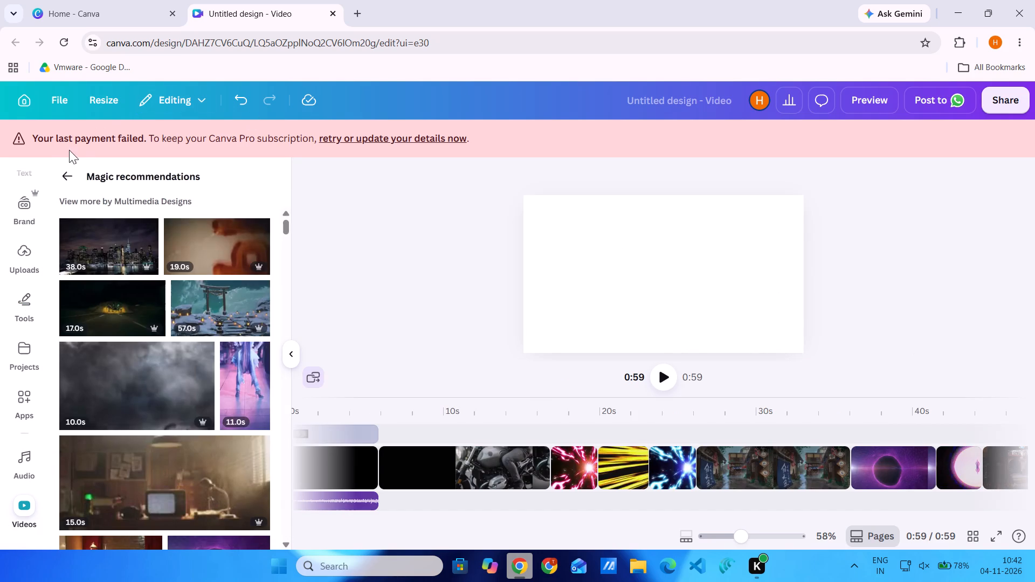
left_click(59, 168)
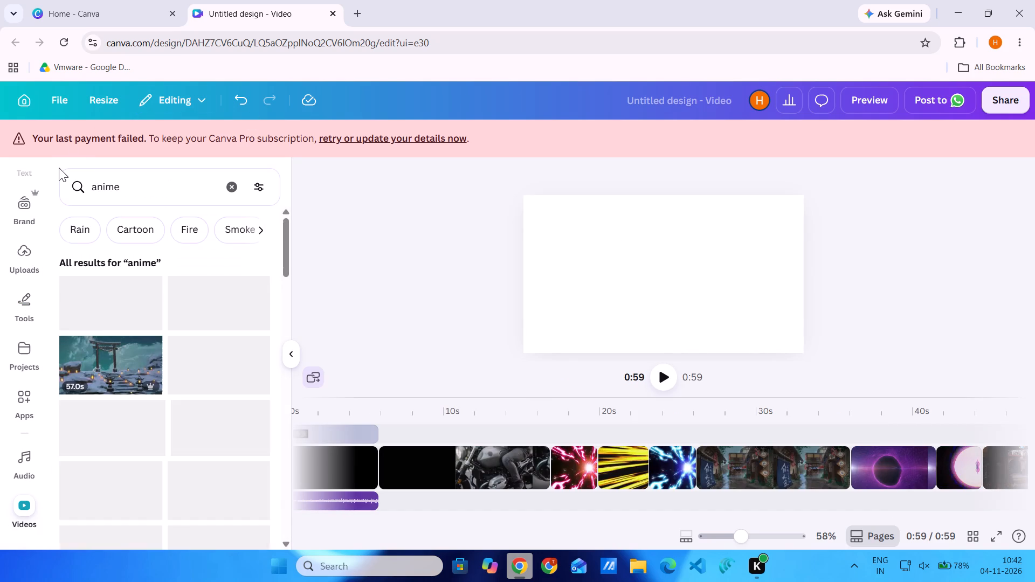
left_click(135, 186)
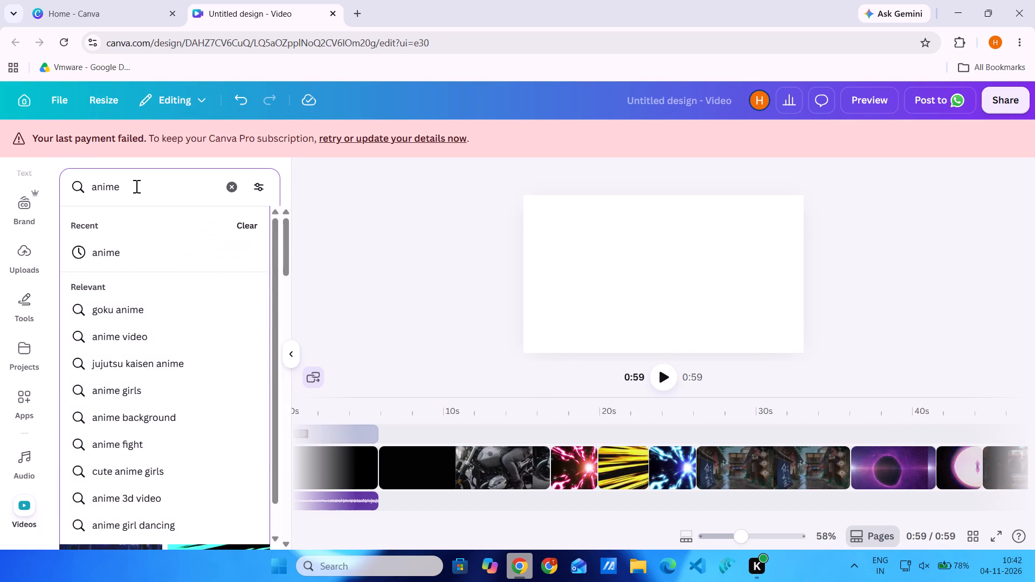
key("BackSpace")
key("BackSpace")
key("BackSpace")
key("BackSpace")
key("BackSpace")
key("BackSpace")
key("BackSpace")
key("BackSpace")
key("BackSpace")
key("BackSpace")
key("BackSpace")
key("BackSpace")
key("BackSpace")
key("BackSpace")
type("black")
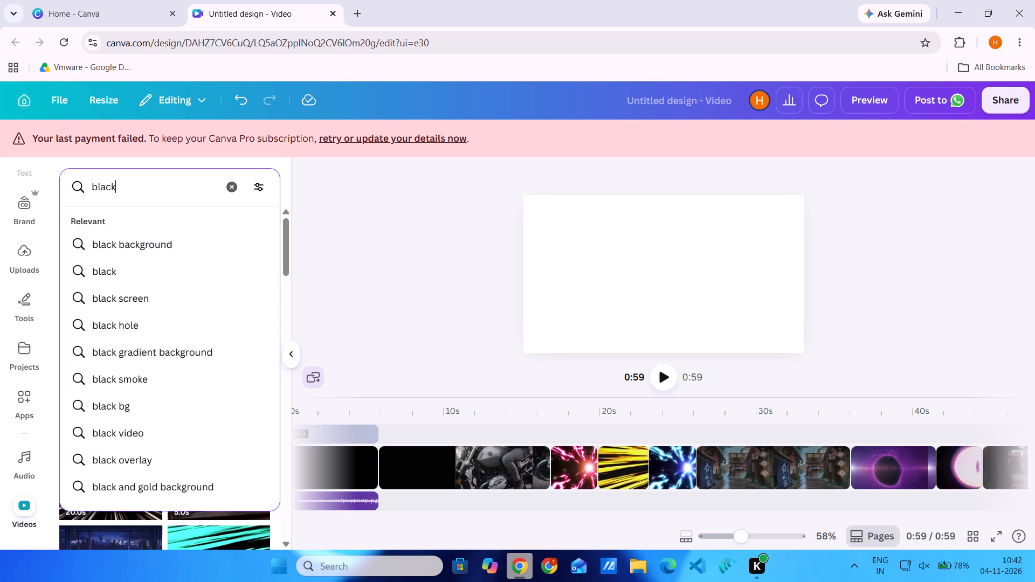
left_click(113, 256)
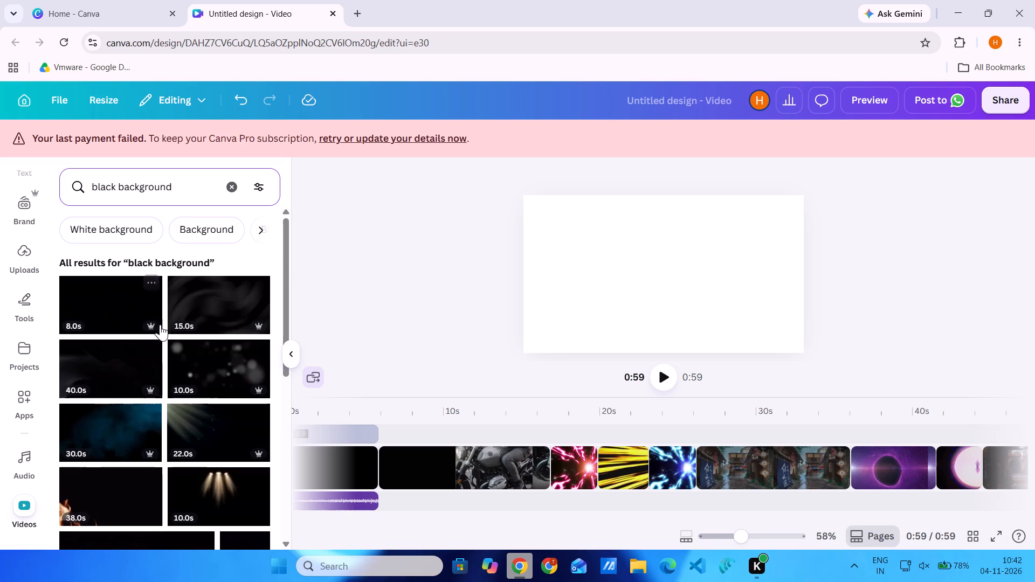
left_click(150, 302)
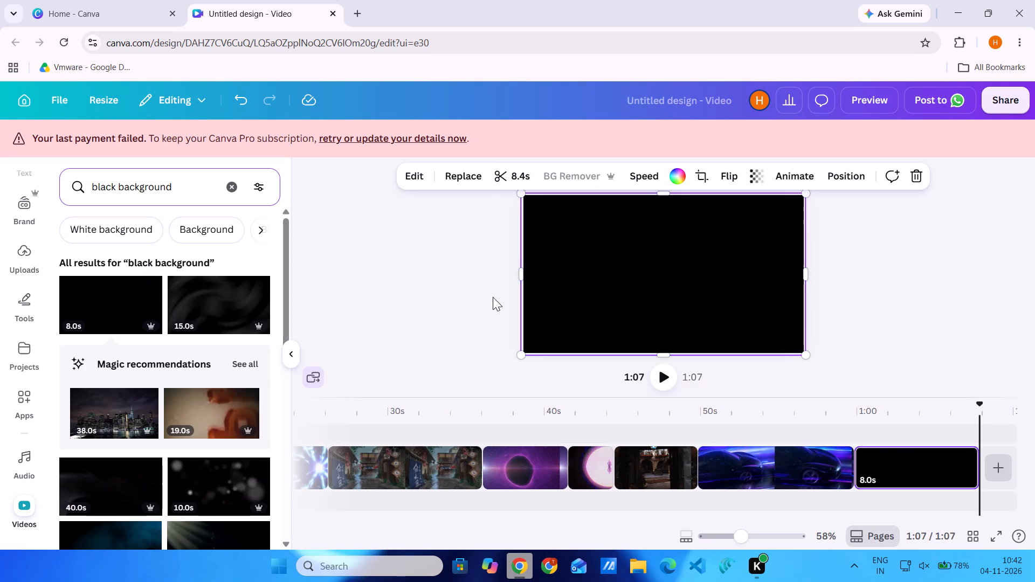
Move the 8-second black clip onto the overlay track above the bike clip, starting right after the countdown overlay.
left_click(880, 451)
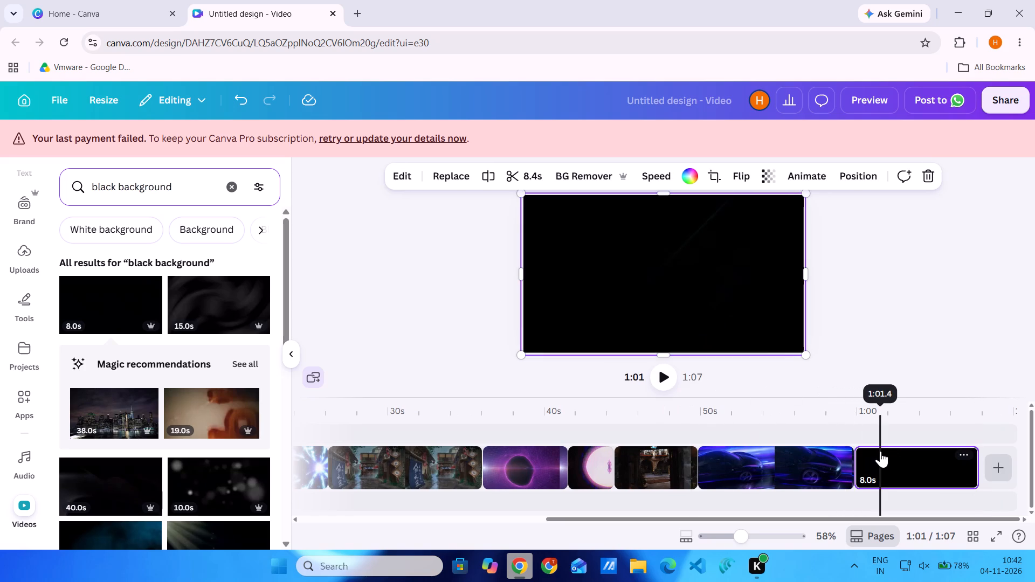
left_click_drag(884, 463, 805, 444)
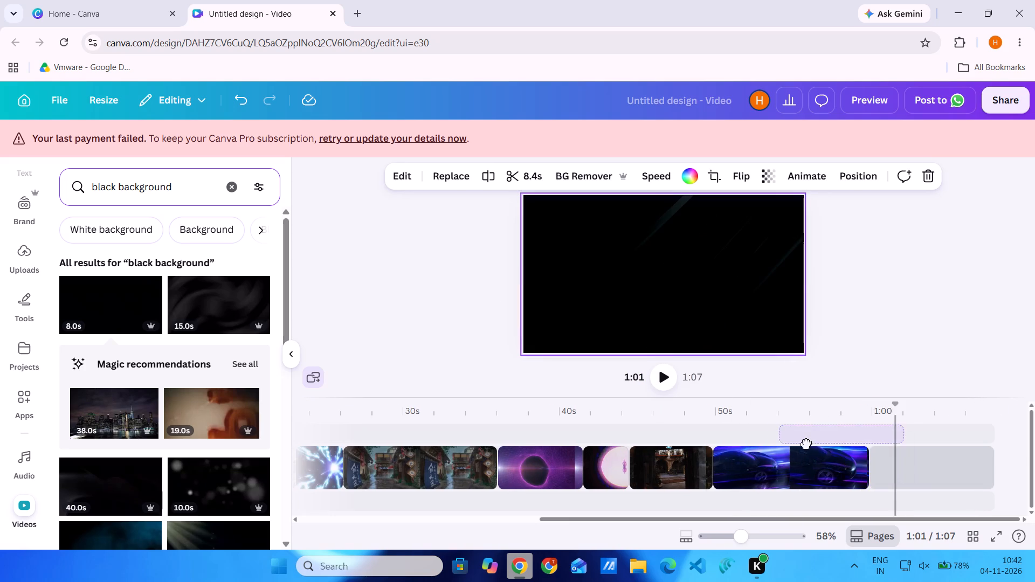
left_click_drag(805, 444, 801, 440)
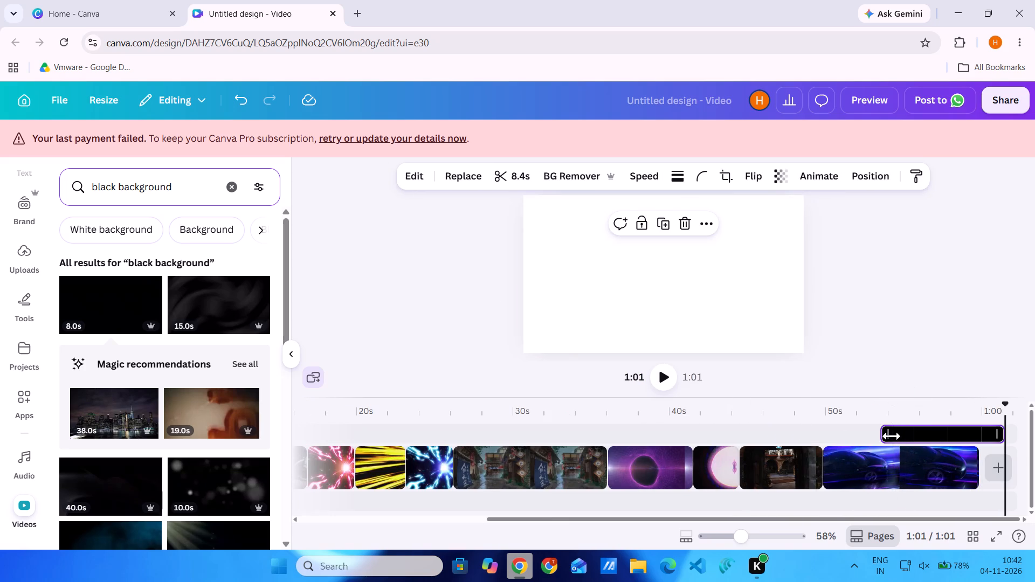
left_click_drag(890, 435, 772, 452)
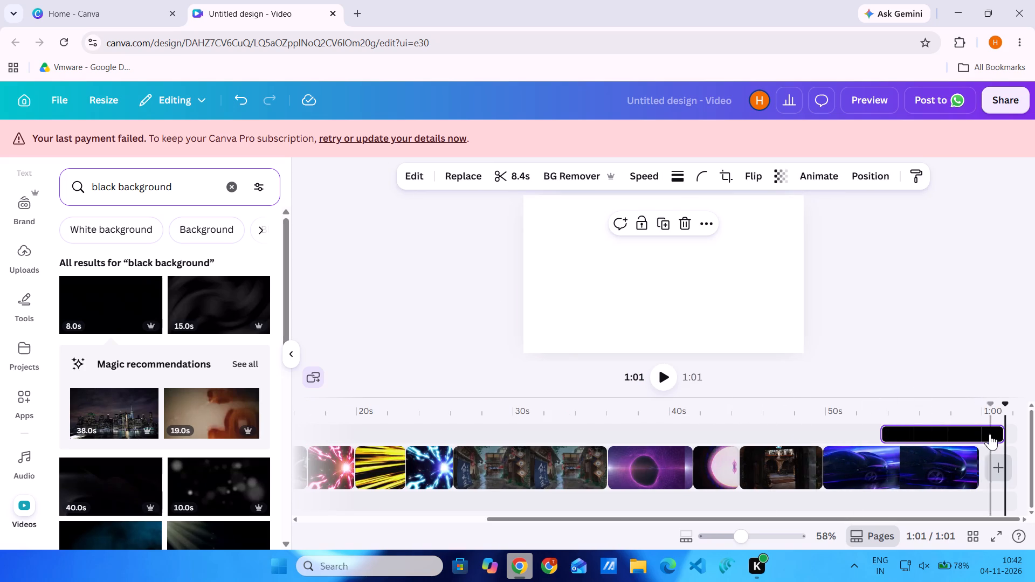
left_click_drag(970, 435, 634, 454)
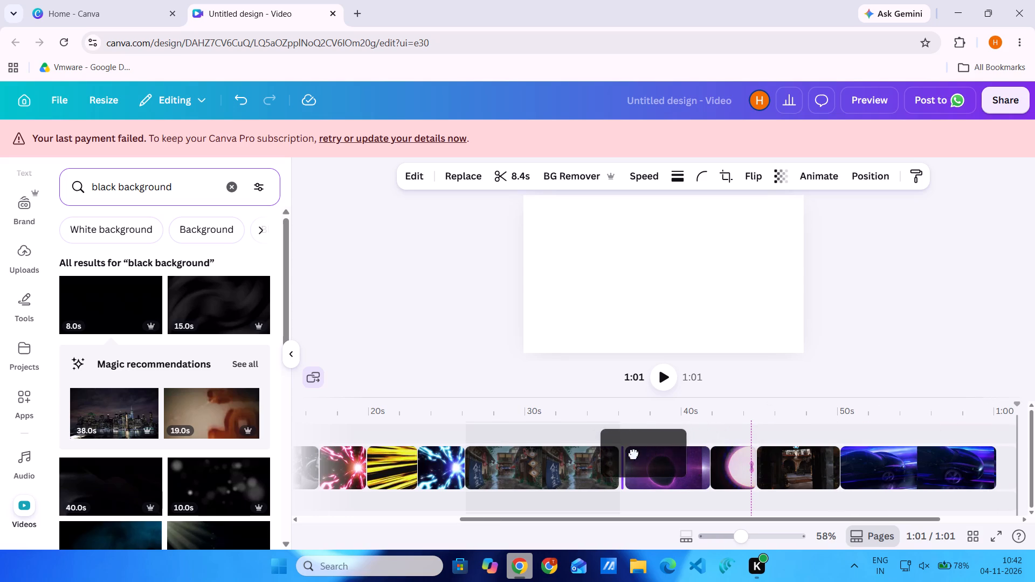
left_click_drag(634, 454, 403, 425)
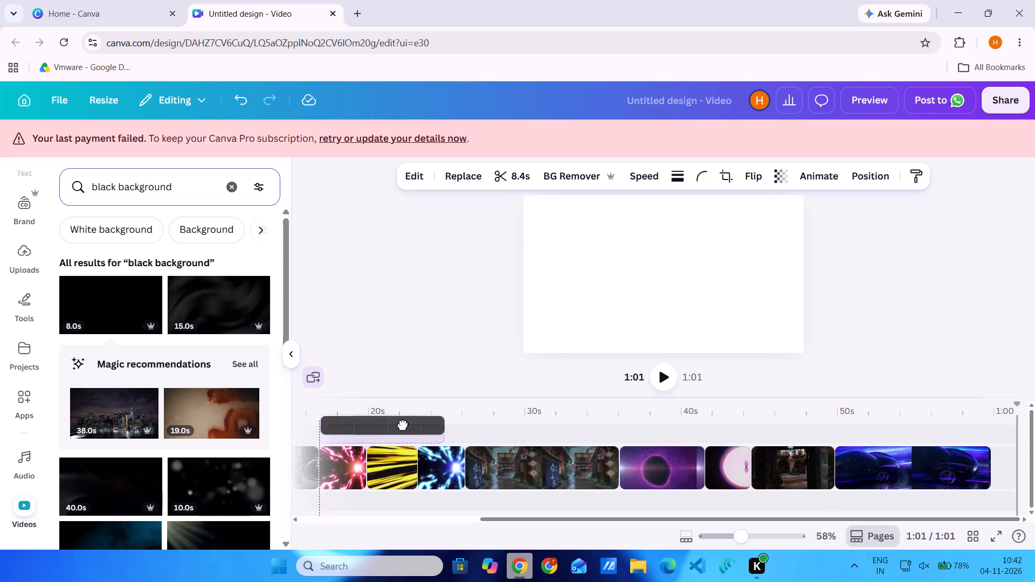
left_click_drag(403, 425, 425, 444)
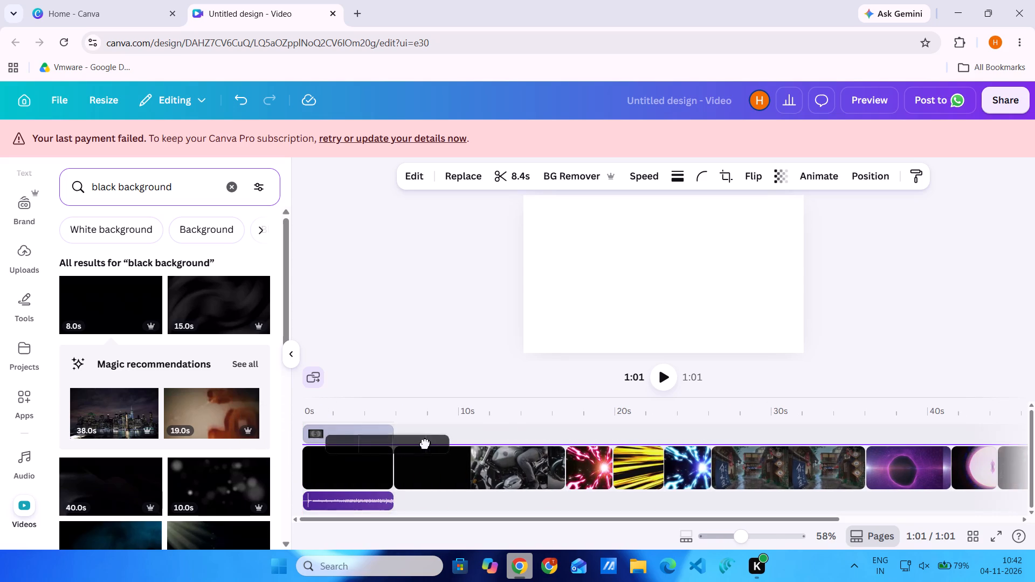
left_click_drag(425, 444, 483, 437)
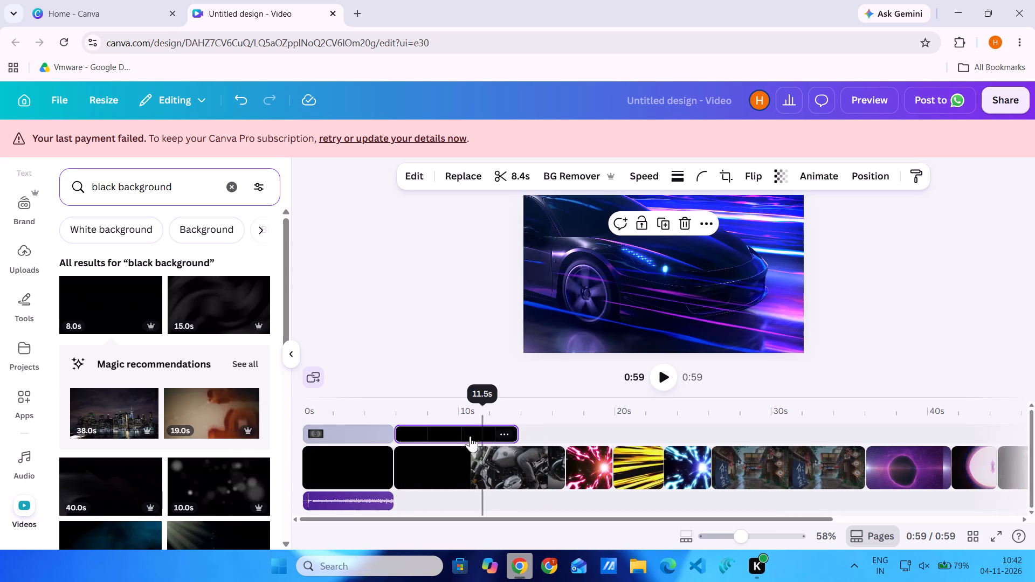
Add the 40-second dark video from the black background results and move it onto the overlay track, starting at about 15 s.
scroll(153, 321, "down", 1)
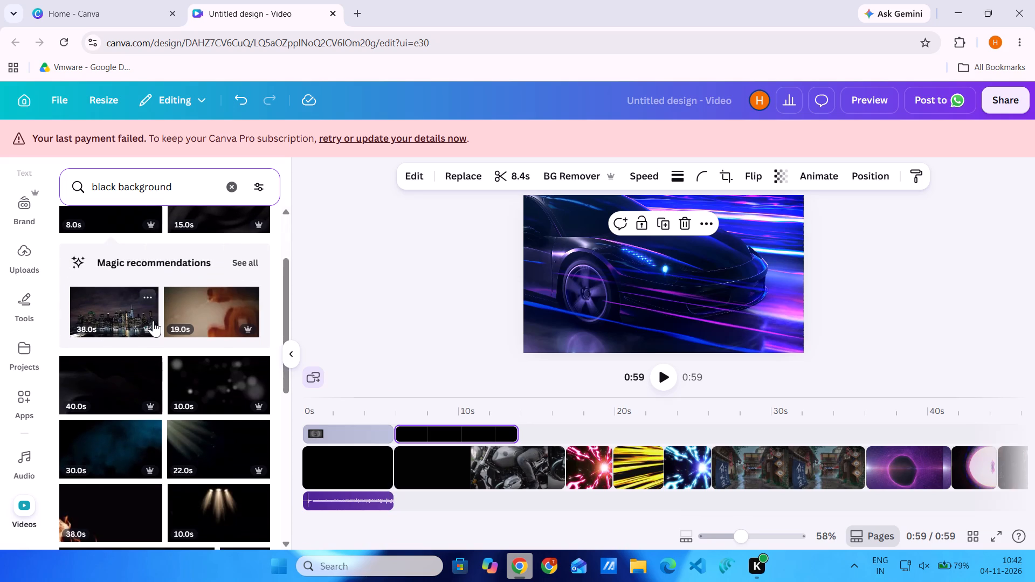
left_click(128, 384)
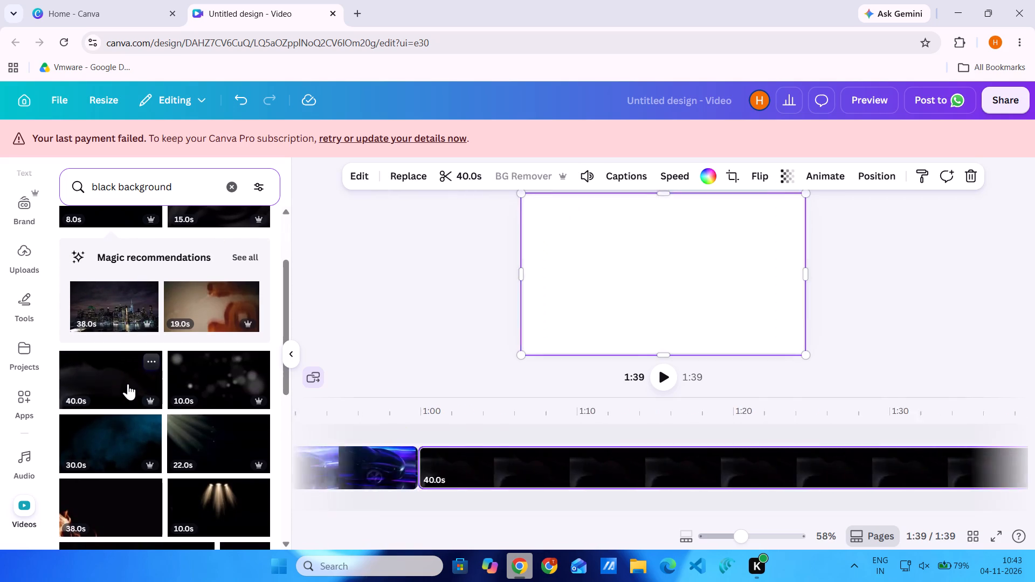
left_click(463, 453)
left_click_drag(463, 453, 454, 425)
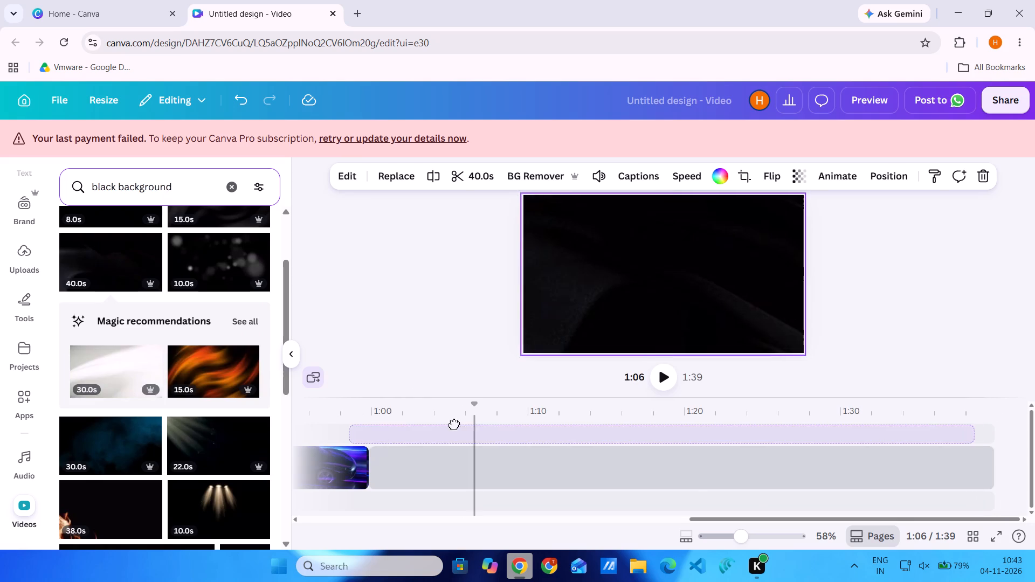
left_click_drag(454, 425, 450, 438)
left_click_drag(464, 432, 300, 398)
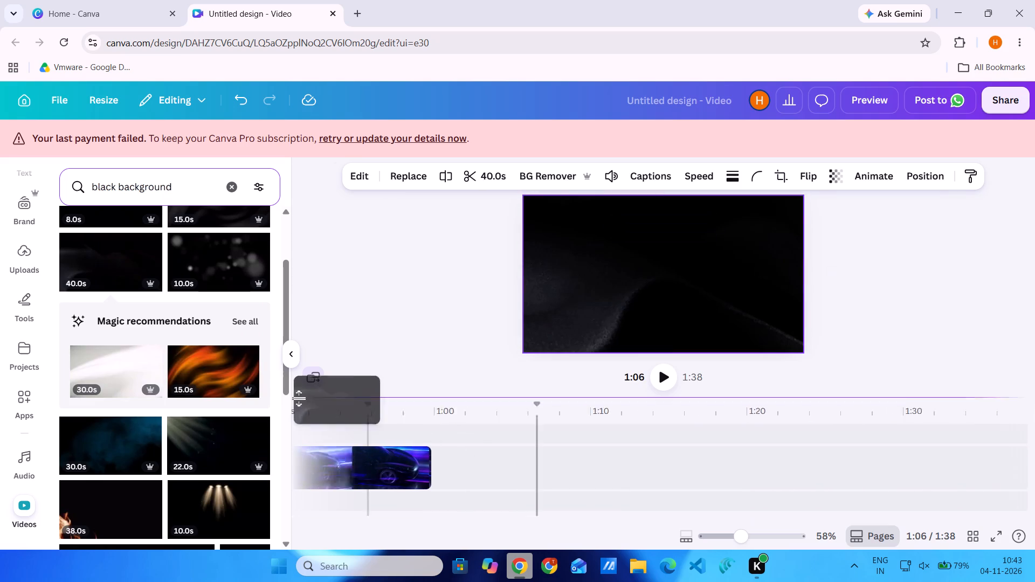
left_click_drag(300, 398, 602, 414)
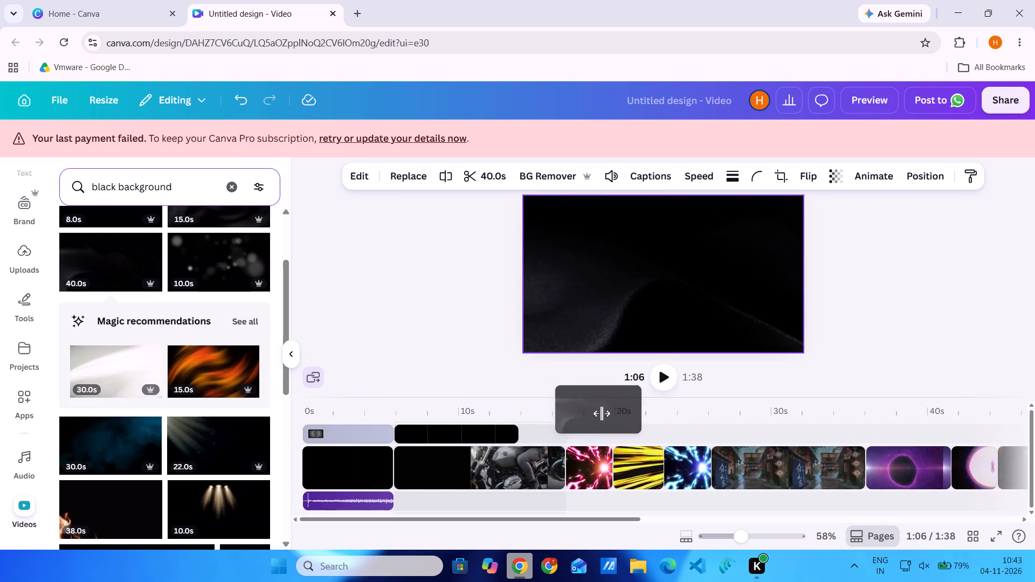
left_click_drag(602, 414, 606, 428)
Delete the 8-second black overlay and move the 40-second dark overlay into its place, right after the countdown overlay.
left_click(487, 434)
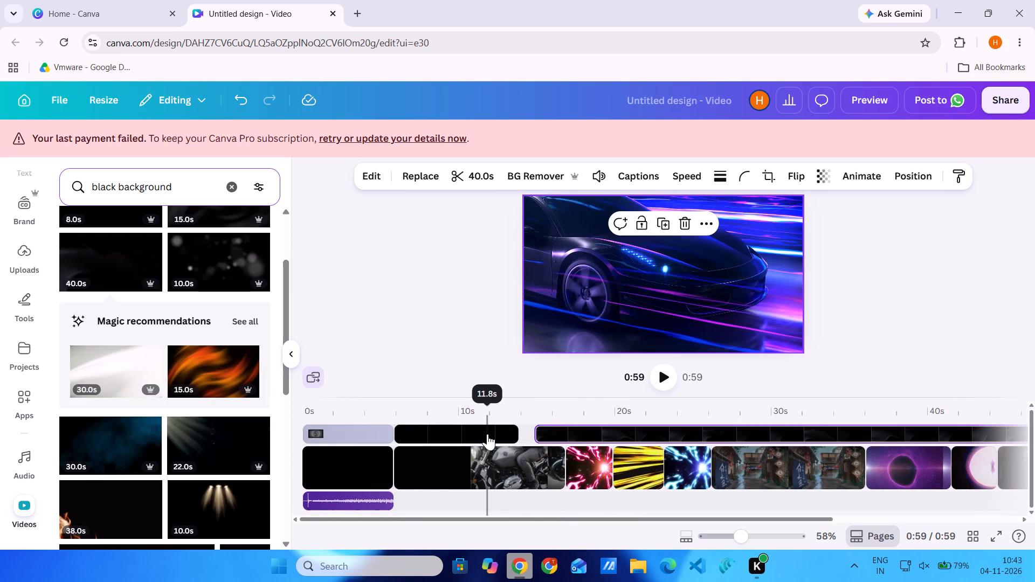
key("Delete")
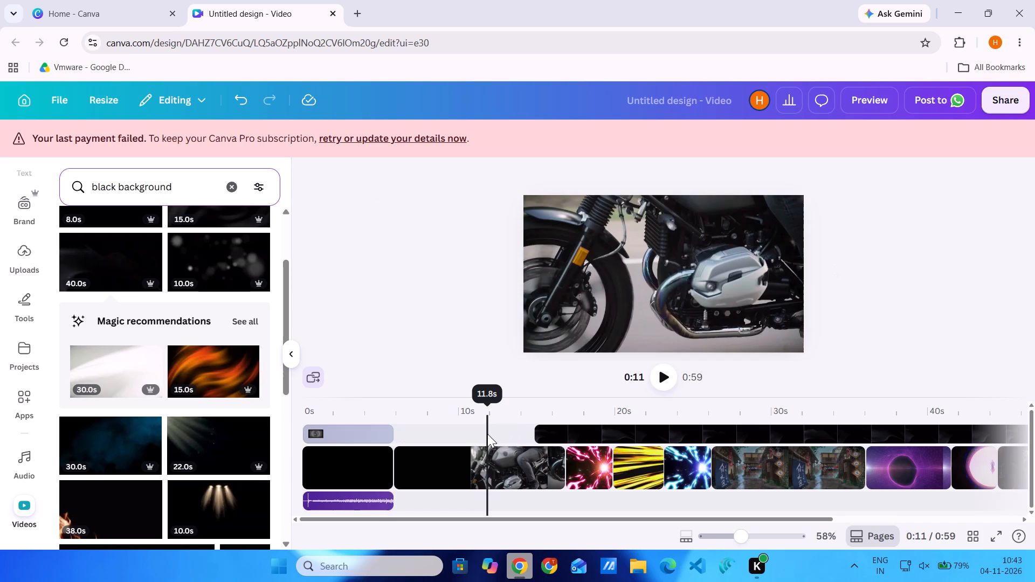
left_click_drag(564, 428, 438, 442)
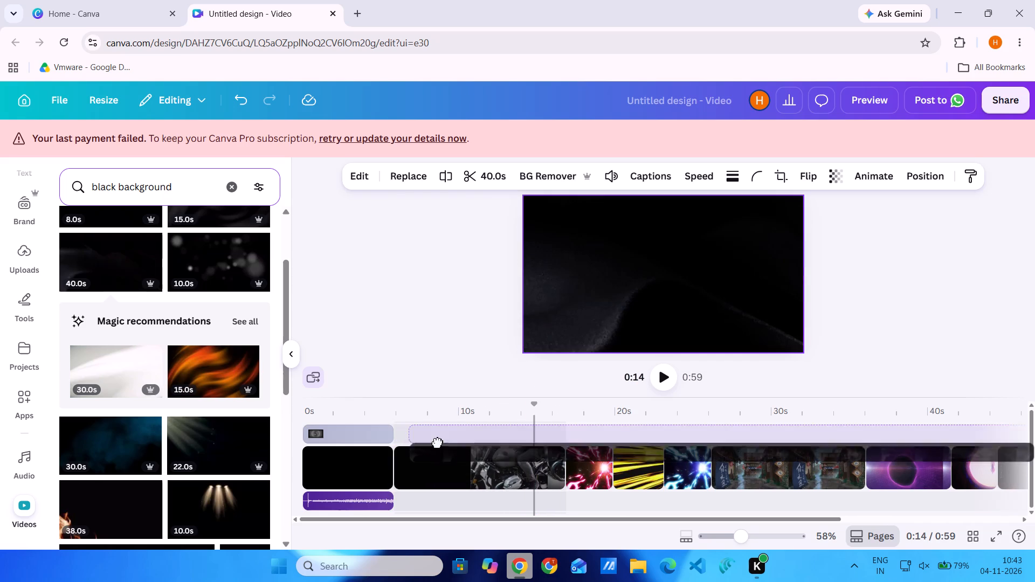
left_click_drag(438, 442, 420, 438)
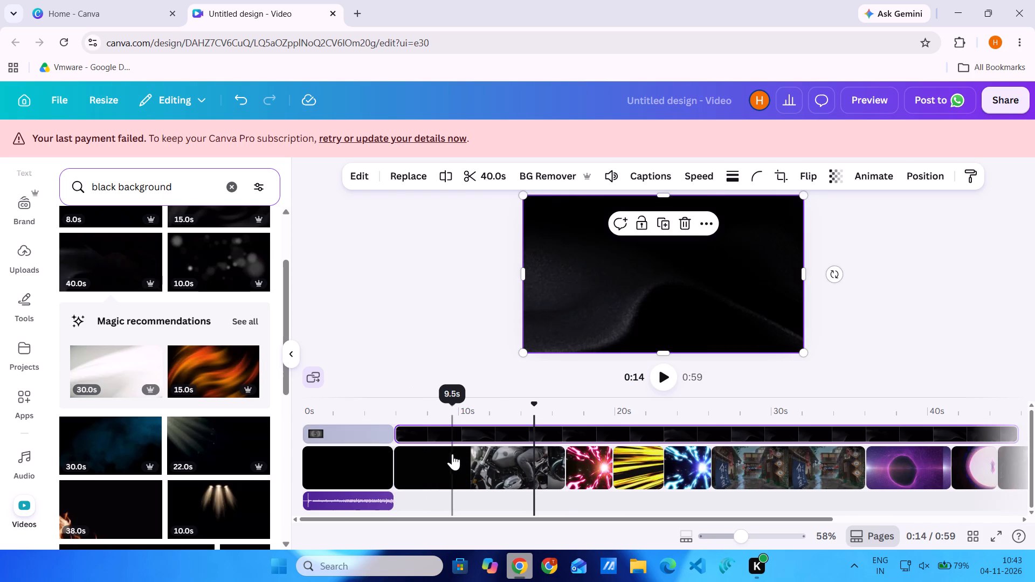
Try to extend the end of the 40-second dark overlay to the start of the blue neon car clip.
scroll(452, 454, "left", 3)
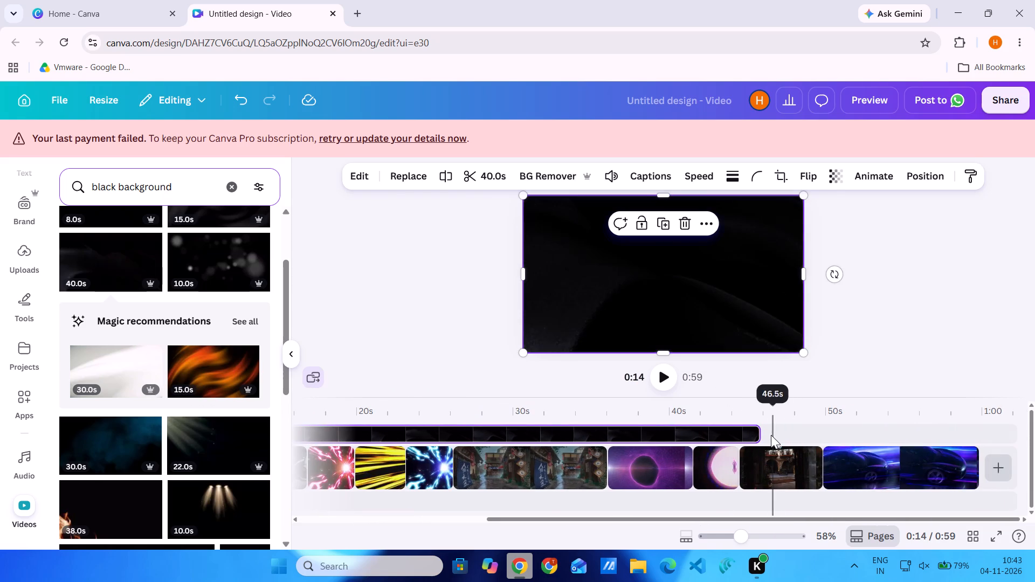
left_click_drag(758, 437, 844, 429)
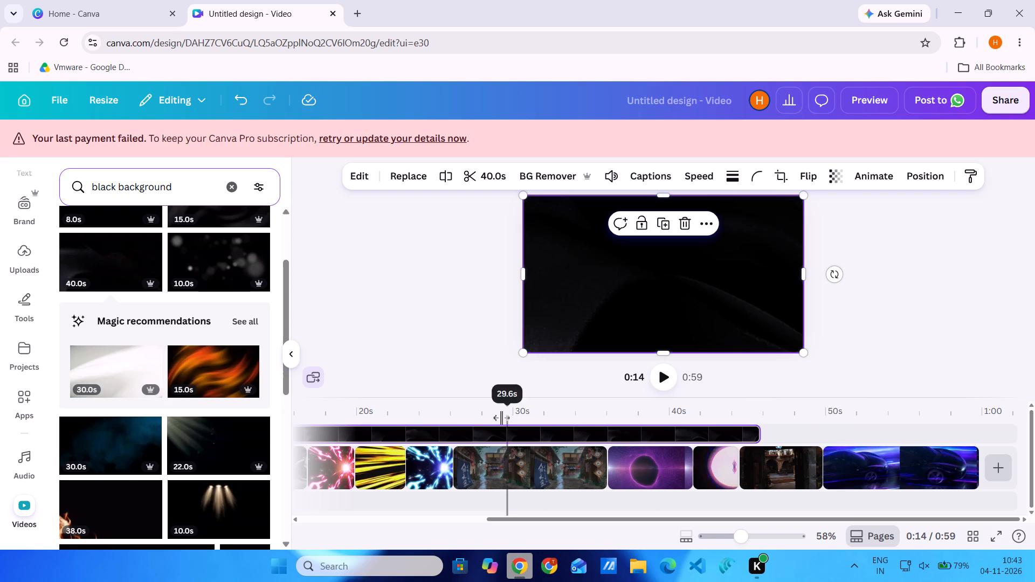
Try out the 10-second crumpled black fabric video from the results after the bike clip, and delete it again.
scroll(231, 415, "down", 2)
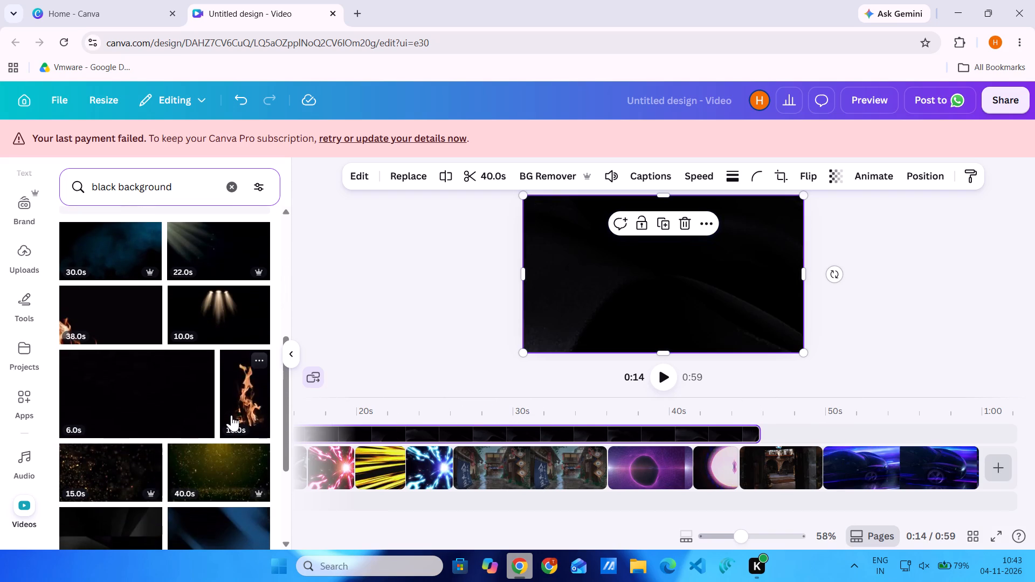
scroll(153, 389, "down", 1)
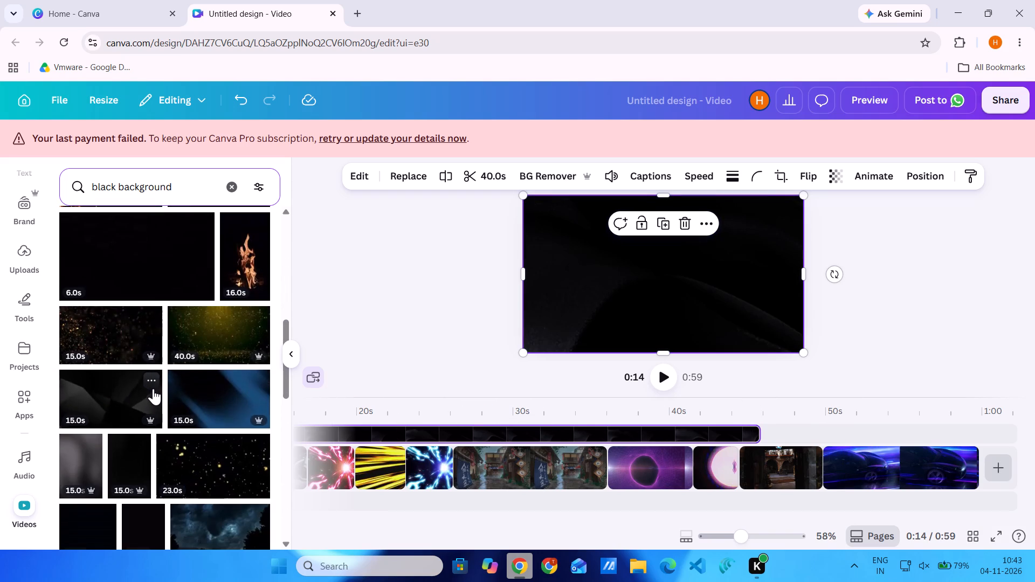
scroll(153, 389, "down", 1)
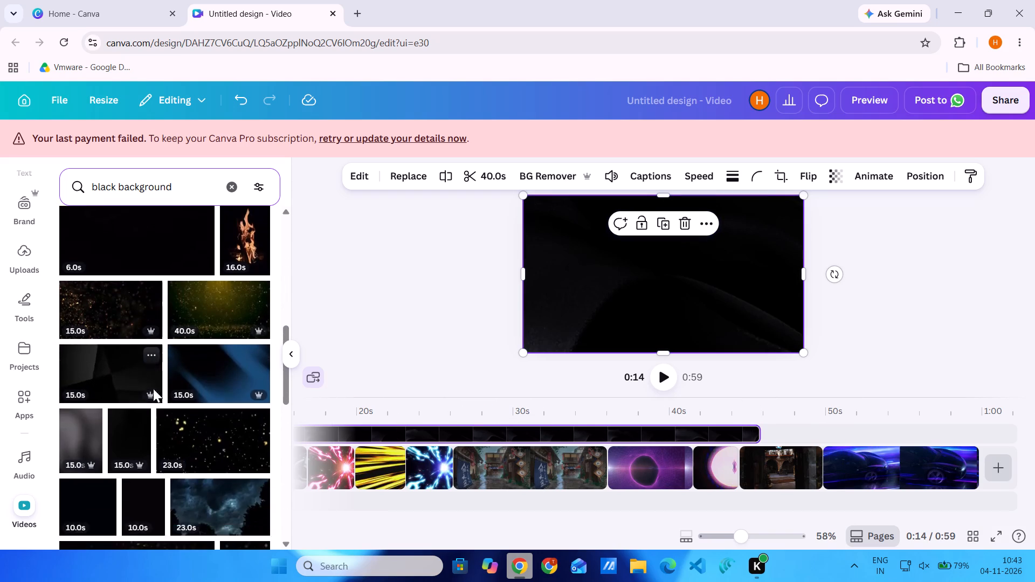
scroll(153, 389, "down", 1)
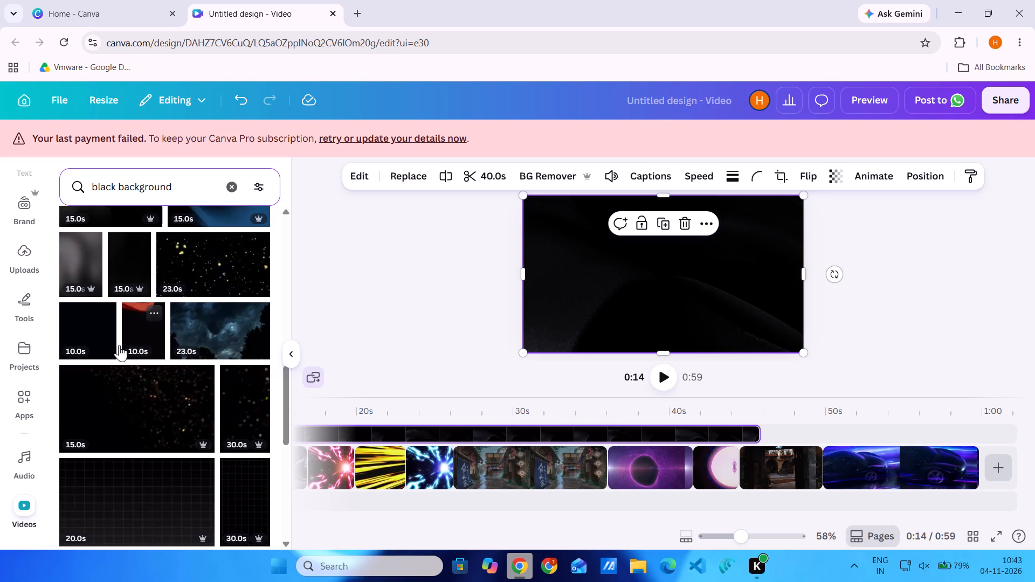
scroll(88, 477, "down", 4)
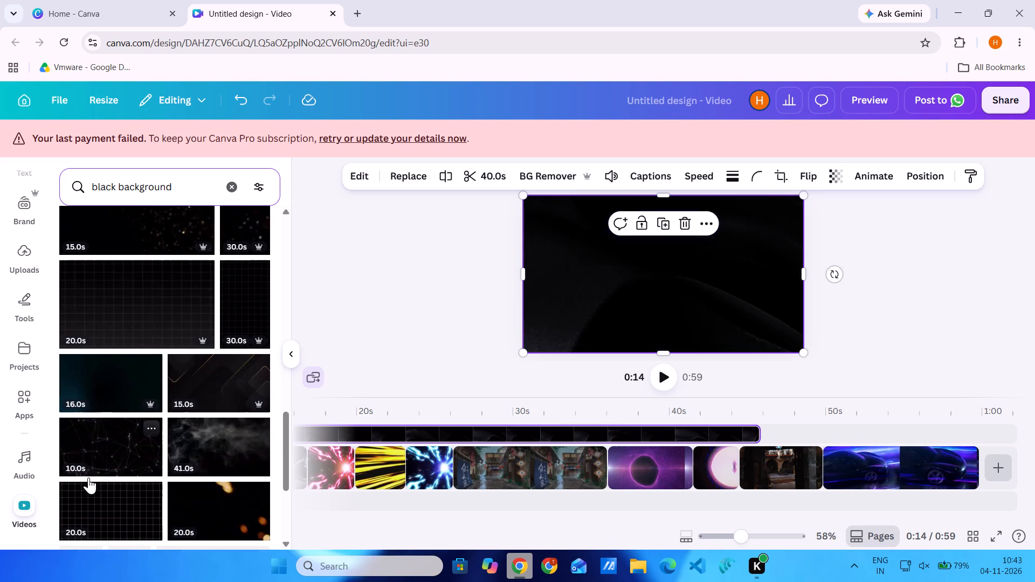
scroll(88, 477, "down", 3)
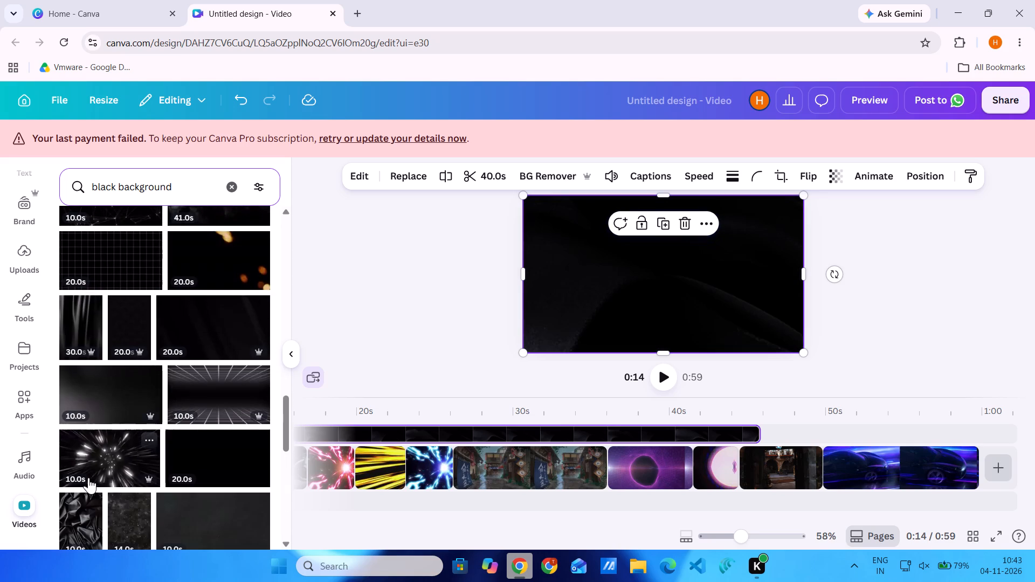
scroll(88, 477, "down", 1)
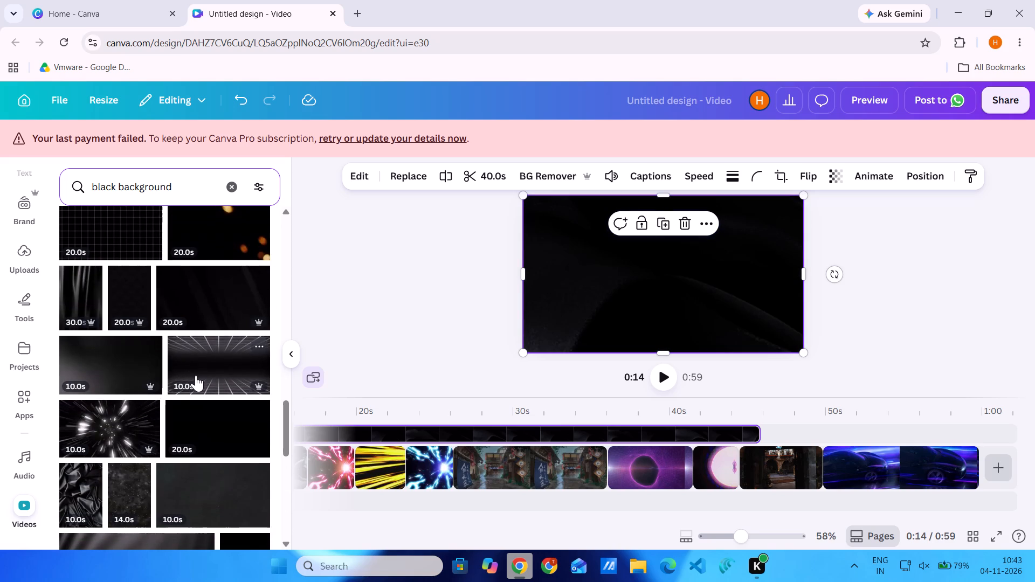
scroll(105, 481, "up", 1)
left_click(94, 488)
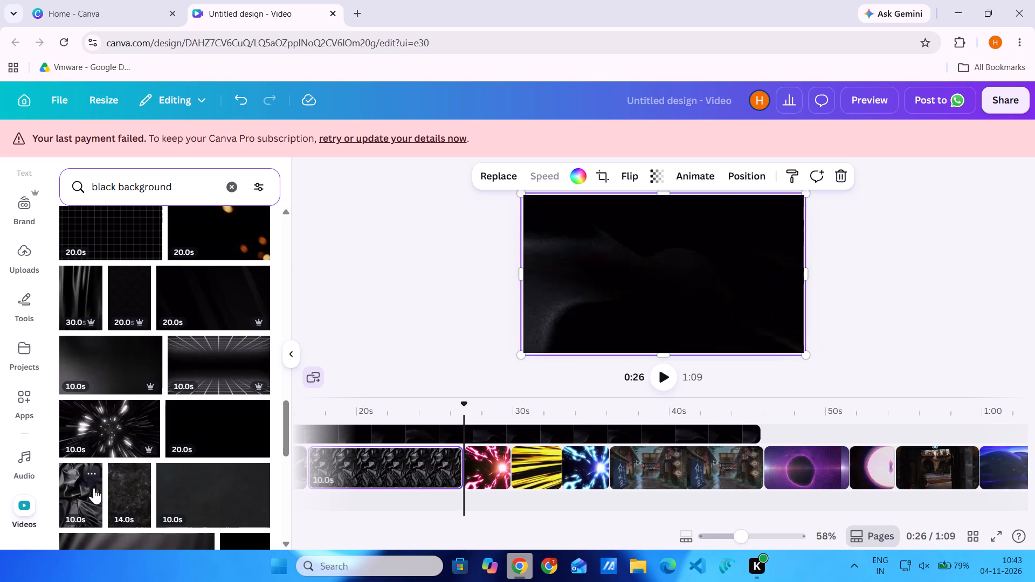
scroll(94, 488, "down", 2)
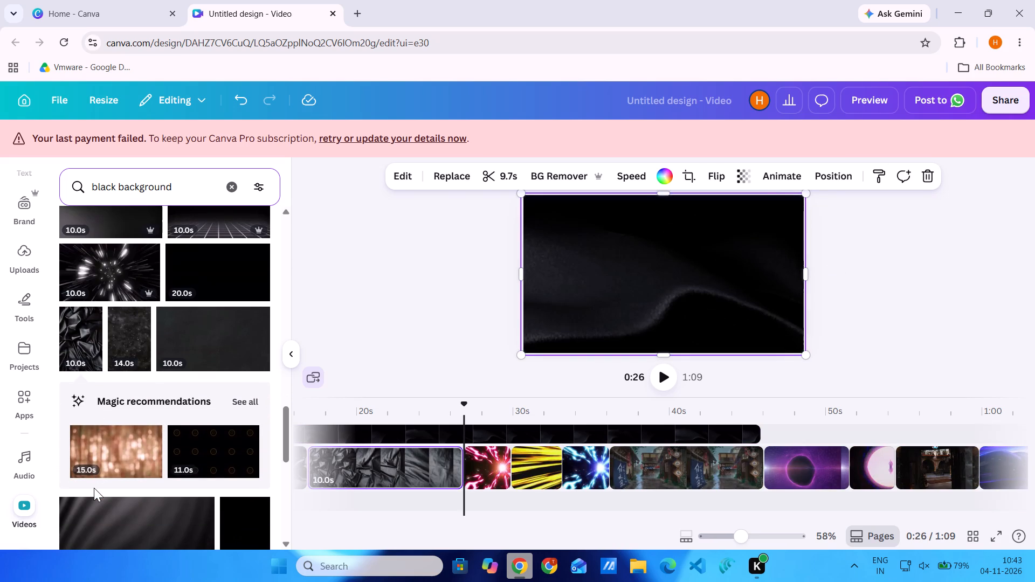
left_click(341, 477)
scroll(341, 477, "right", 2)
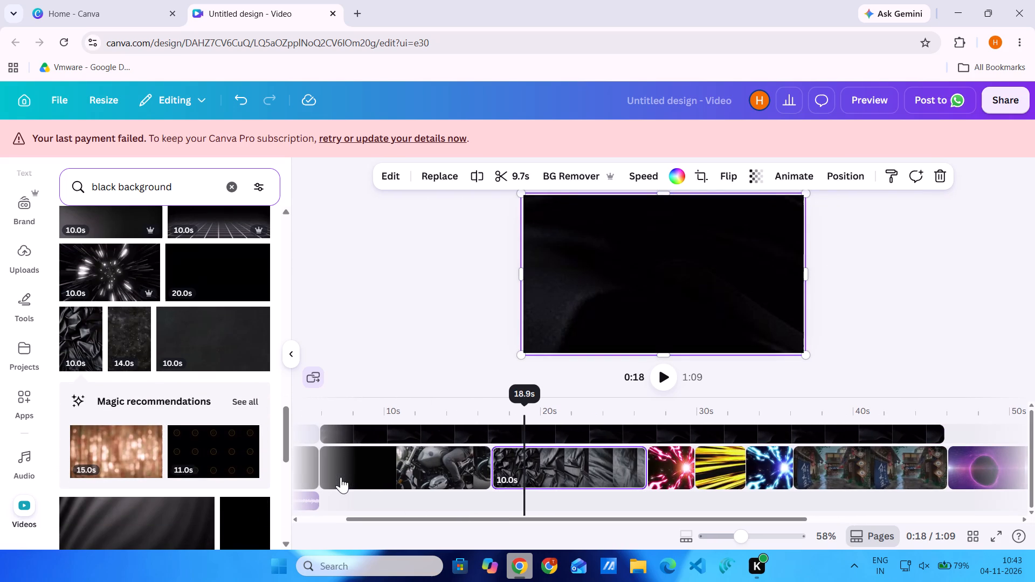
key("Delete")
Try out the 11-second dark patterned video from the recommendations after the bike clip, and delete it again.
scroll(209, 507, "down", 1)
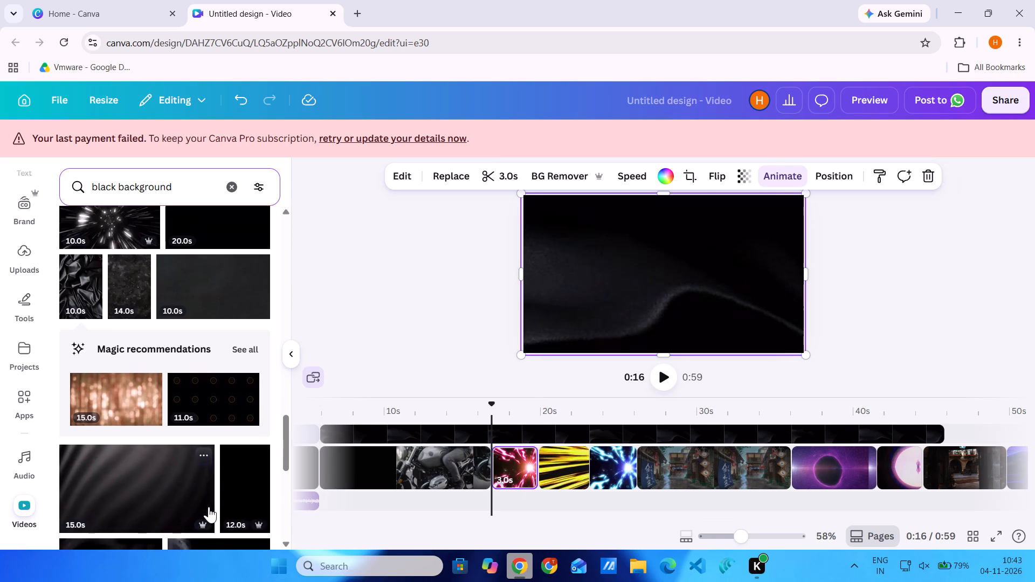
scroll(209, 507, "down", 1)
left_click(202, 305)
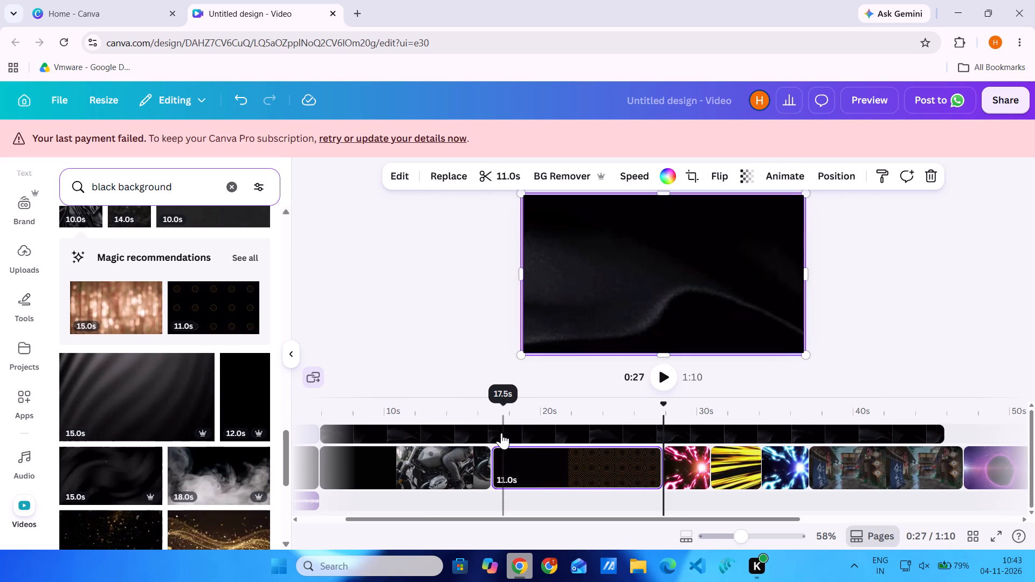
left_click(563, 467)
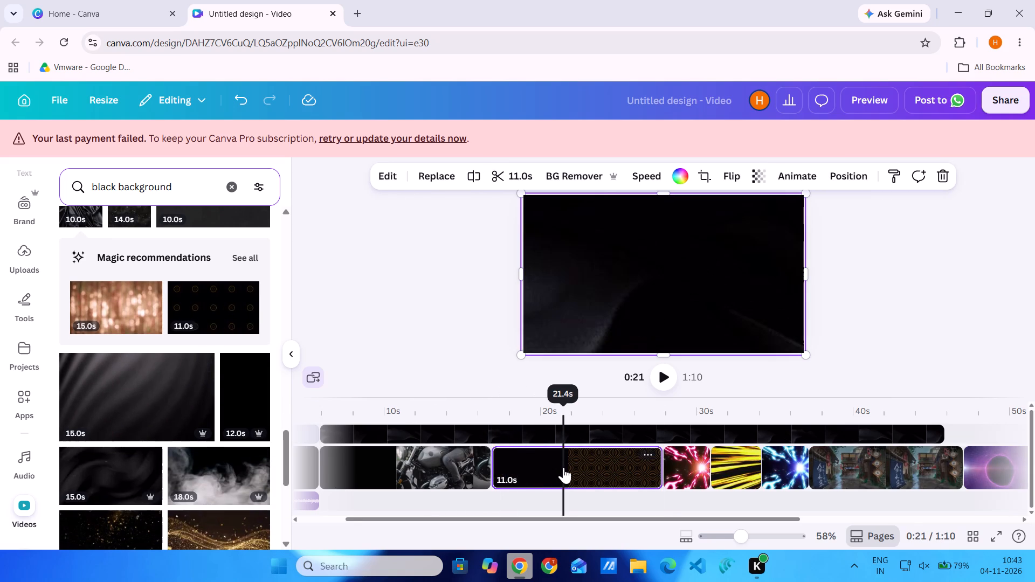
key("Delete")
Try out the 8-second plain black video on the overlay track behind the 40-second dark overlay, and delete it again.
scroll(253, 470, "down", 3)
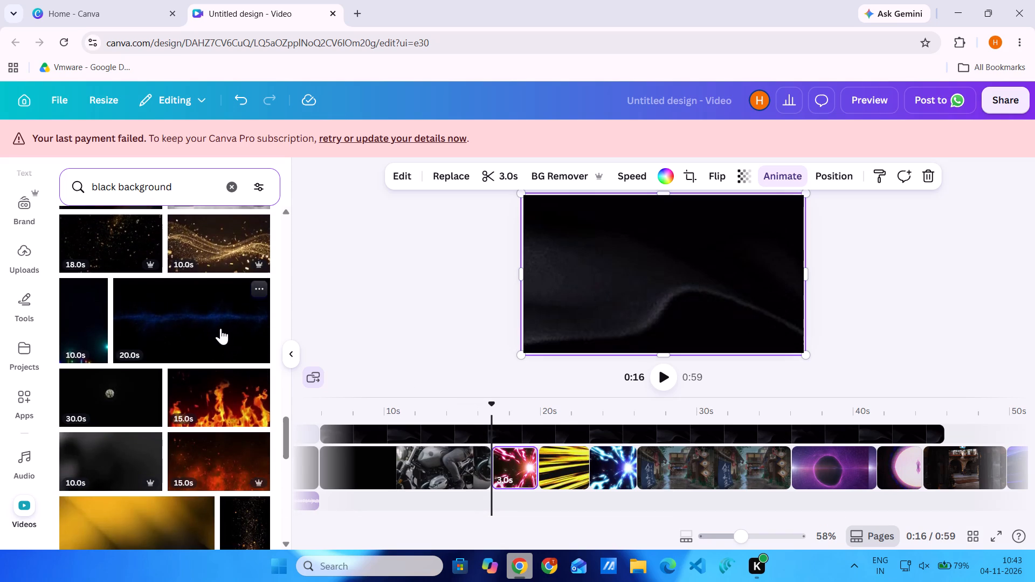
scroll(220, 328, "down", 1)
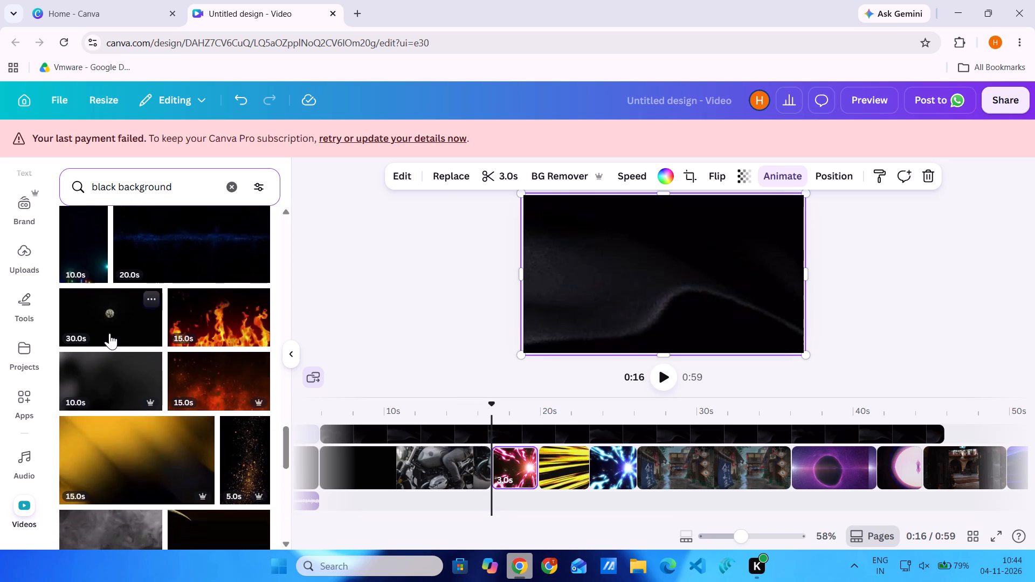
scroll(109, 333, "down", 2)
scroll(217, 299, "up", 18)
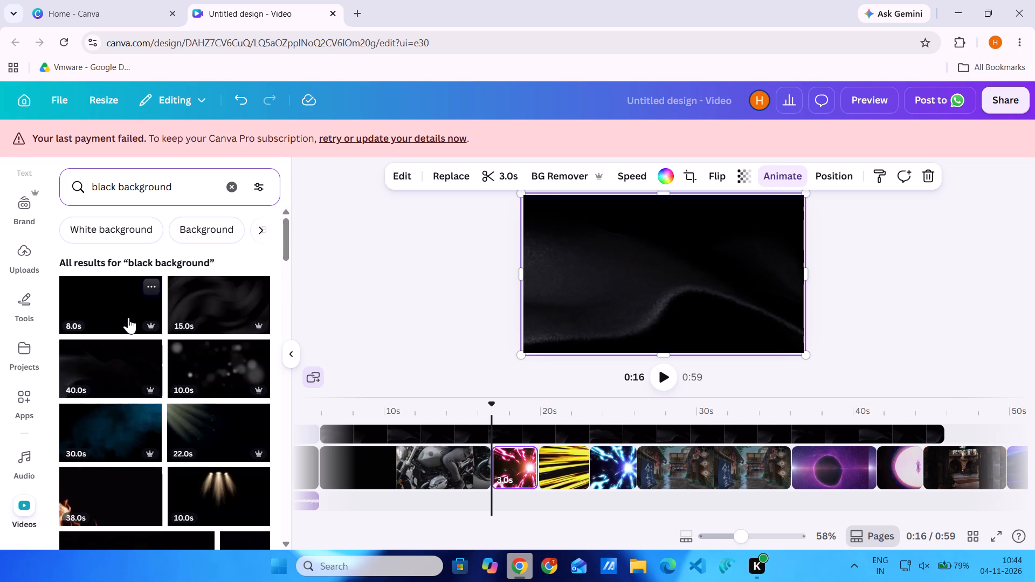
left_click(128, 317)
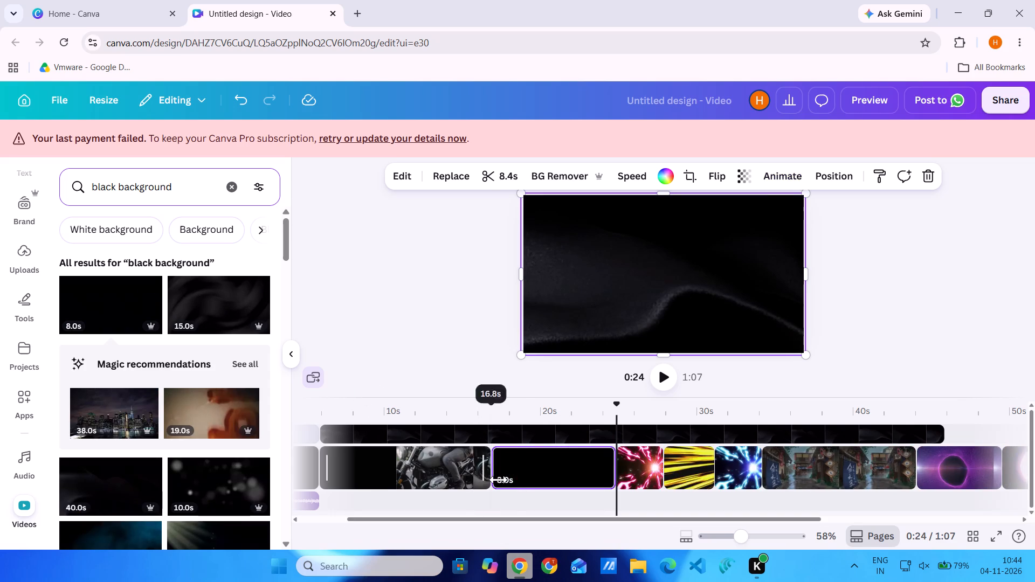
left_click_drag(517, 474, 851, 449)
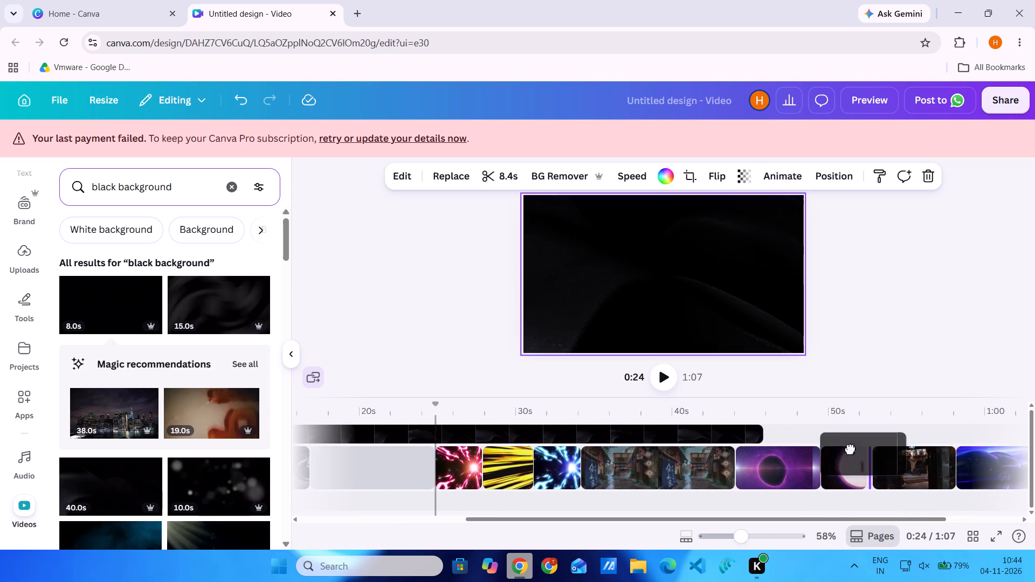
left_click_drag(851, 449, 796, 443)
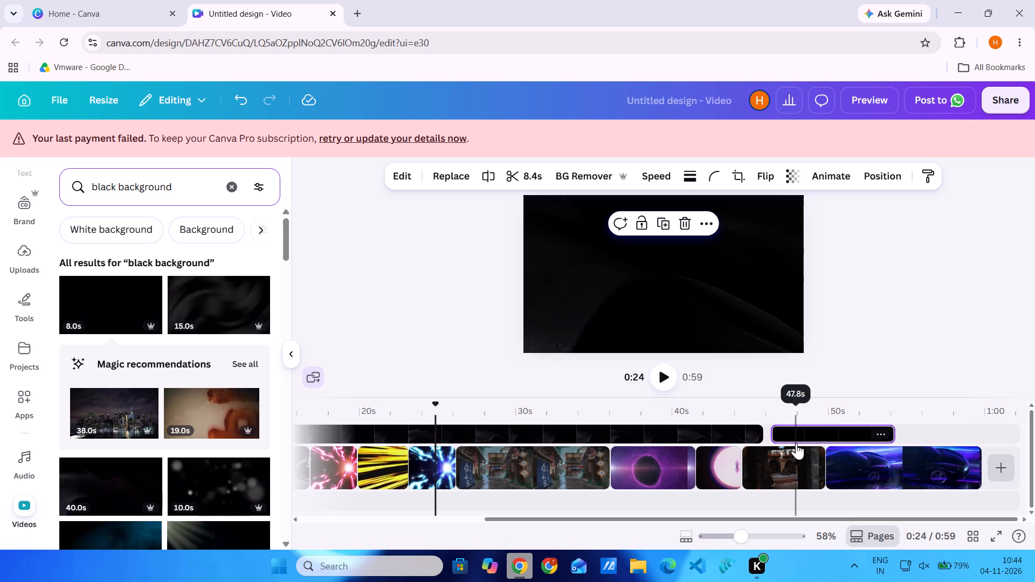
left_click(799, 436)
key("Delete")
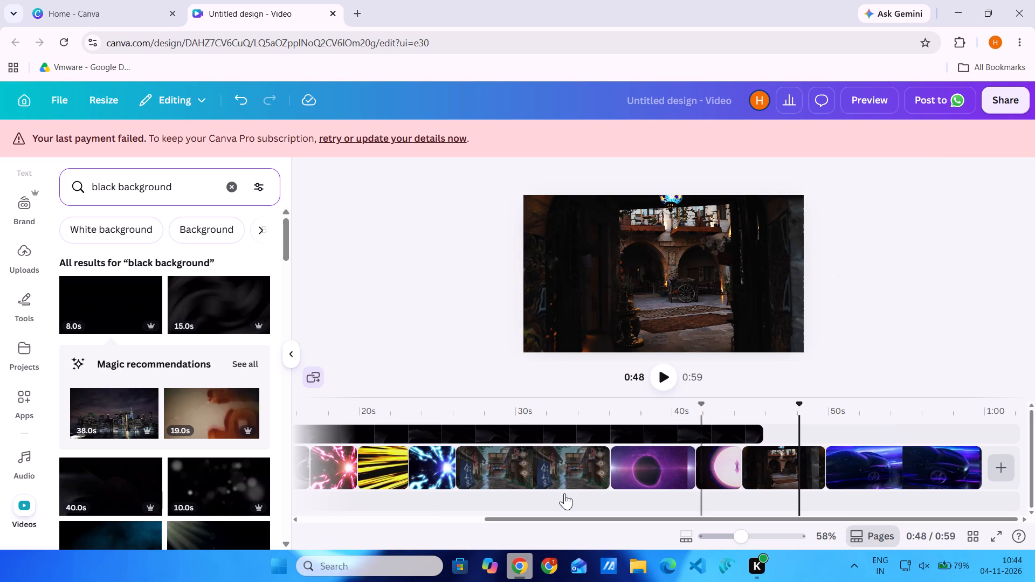
Add the 40-second dark video a second time and move it onto the overlay track near the car clip, starting at about 48 s.
scroll(99, 479, "down", 4)
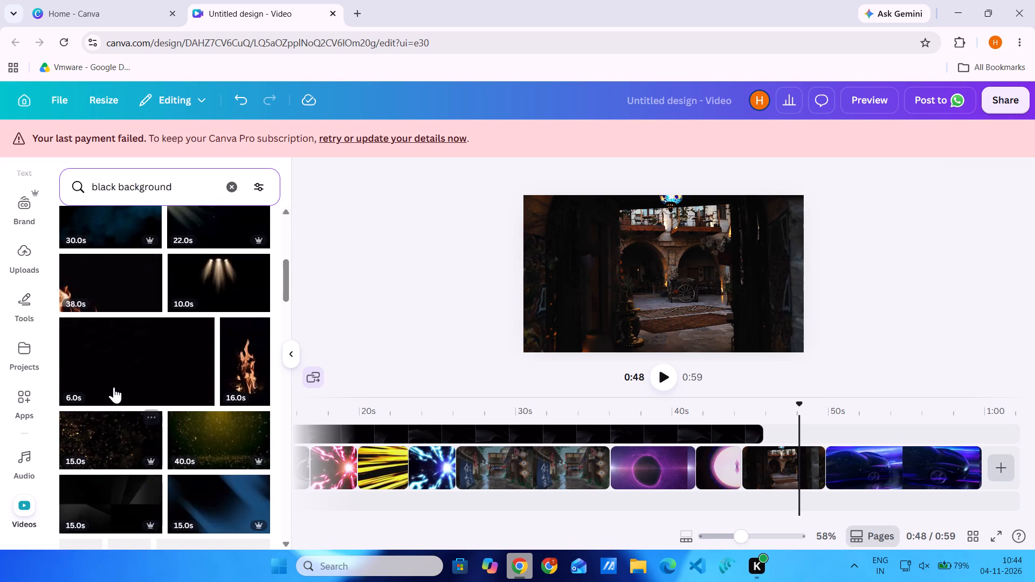
scroll(114, 379, "up", 3)
scroll(114, 379, "down", 1)
scroll(130, 456, "up", 1)
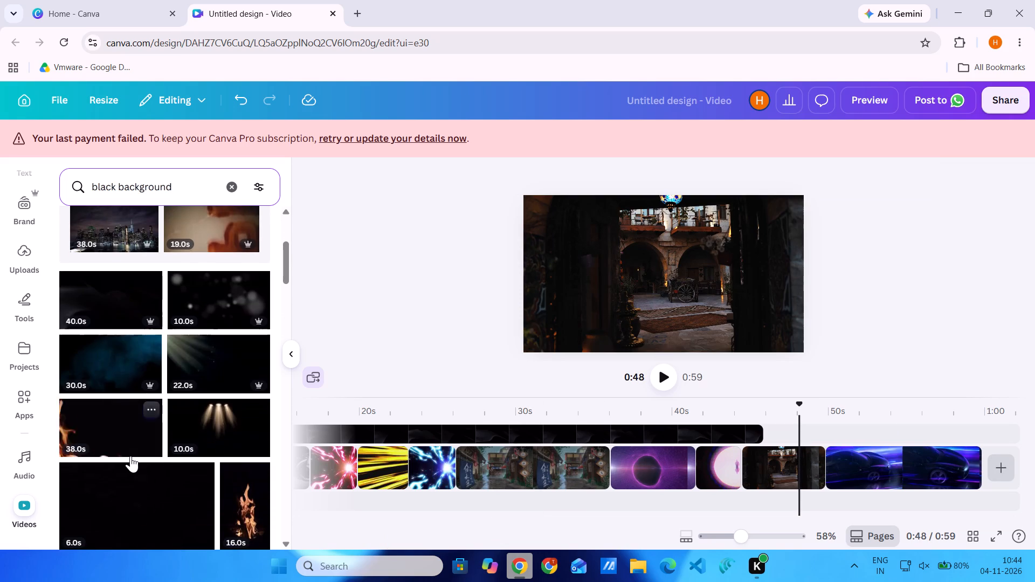
scroll(130, 456, "up", 1)
left_click(123, 354)
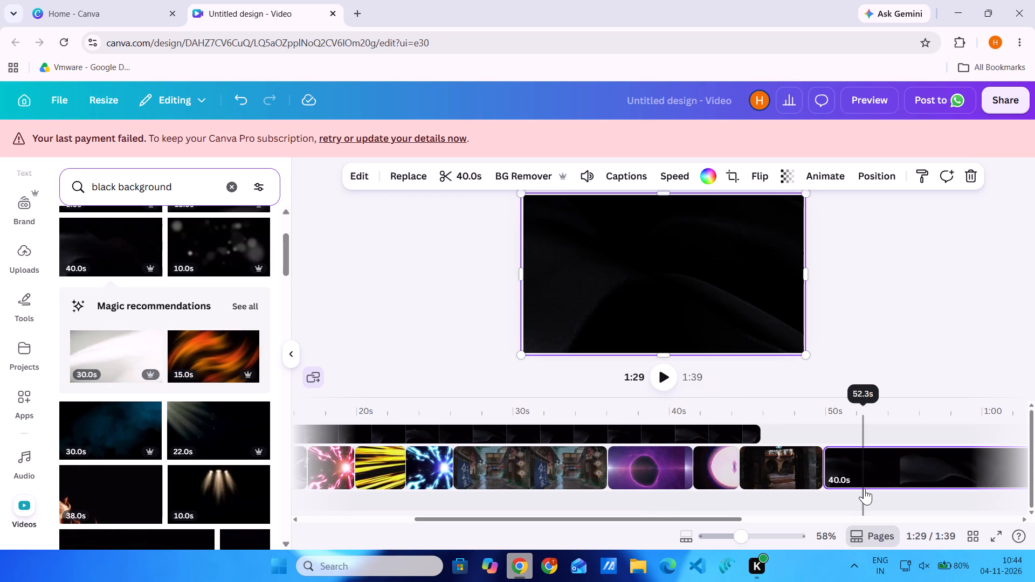
left_click_drag(864, 475, 838, 437)
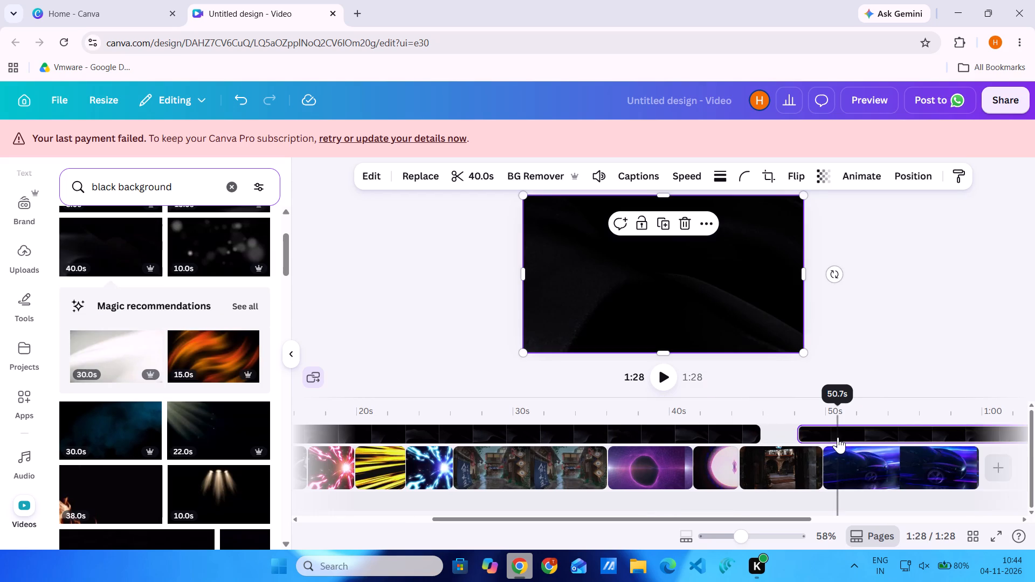
Move the second dark overlay video directly against the end of the first and trim it to 13.9 s, ending with the car clip.
left_click_drag(838, 437, 799, 441)
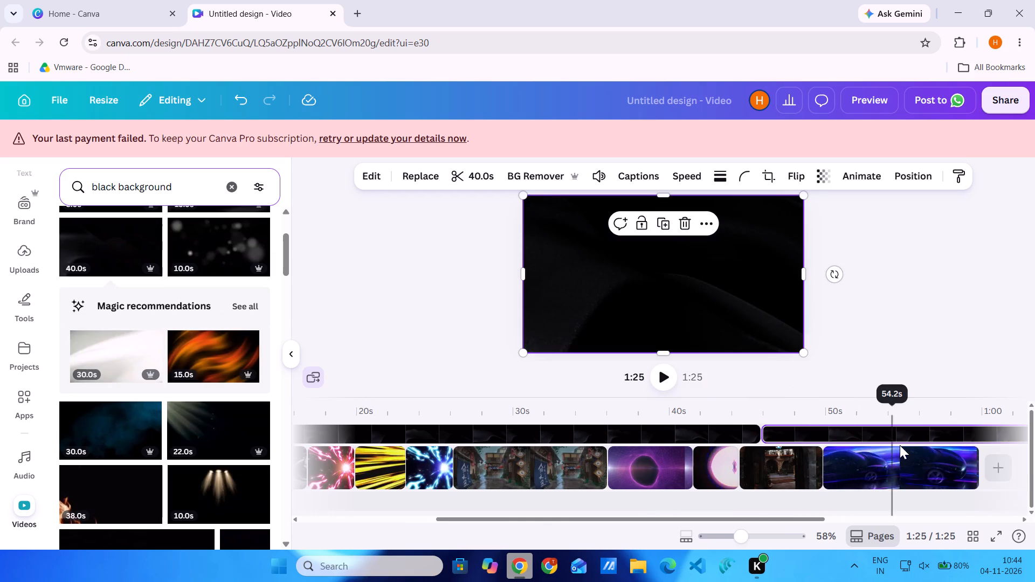
scroll(900, 445, "left", 10)
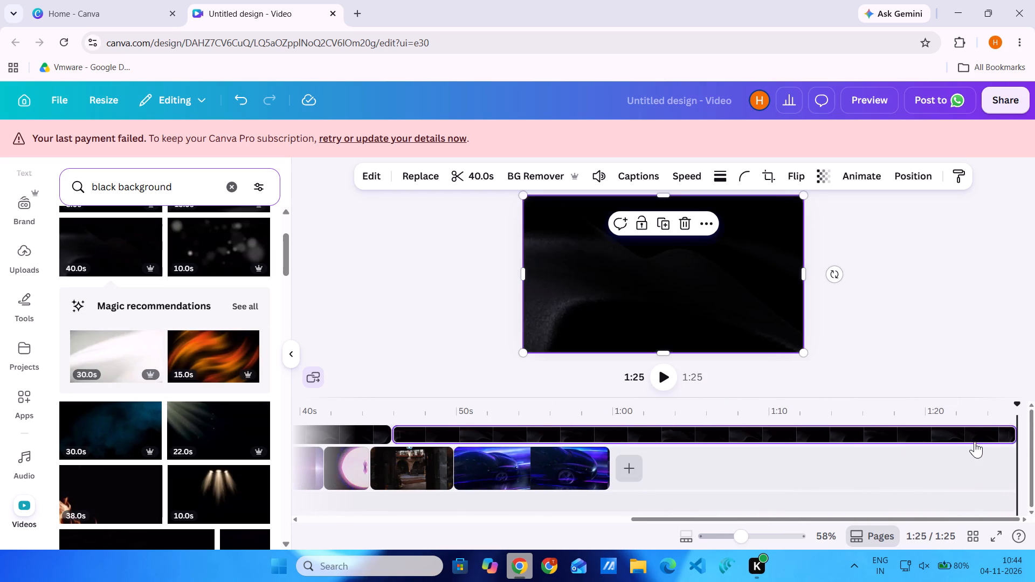
left_click_drag(1012, 434, 629, 384)
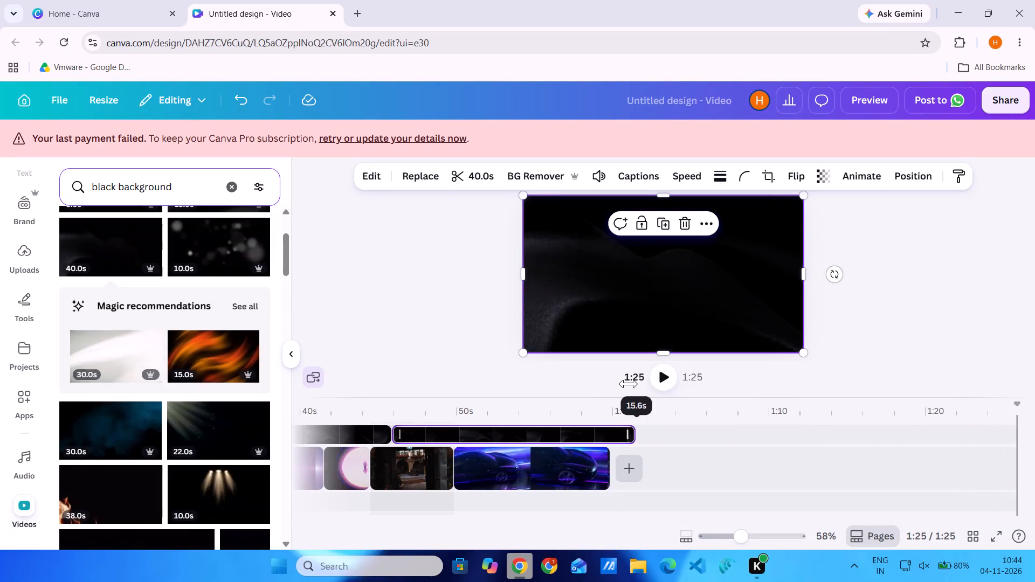
left_click_drag(629, 384, 604, 385)
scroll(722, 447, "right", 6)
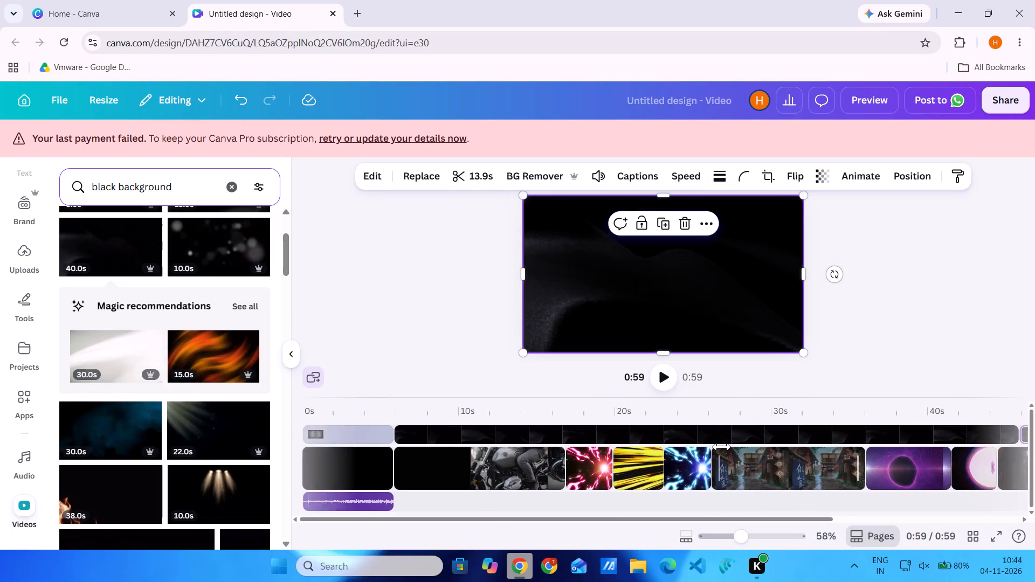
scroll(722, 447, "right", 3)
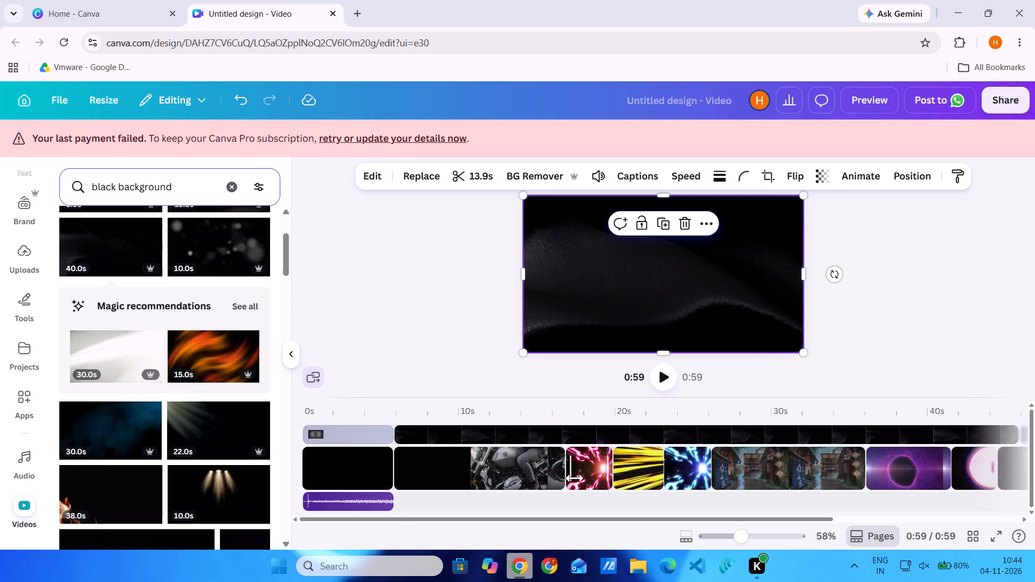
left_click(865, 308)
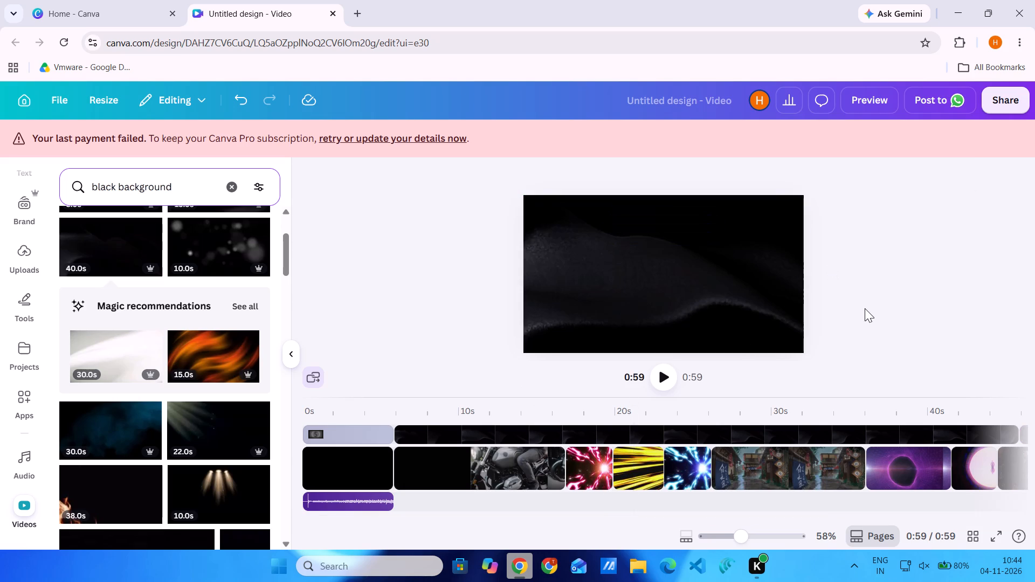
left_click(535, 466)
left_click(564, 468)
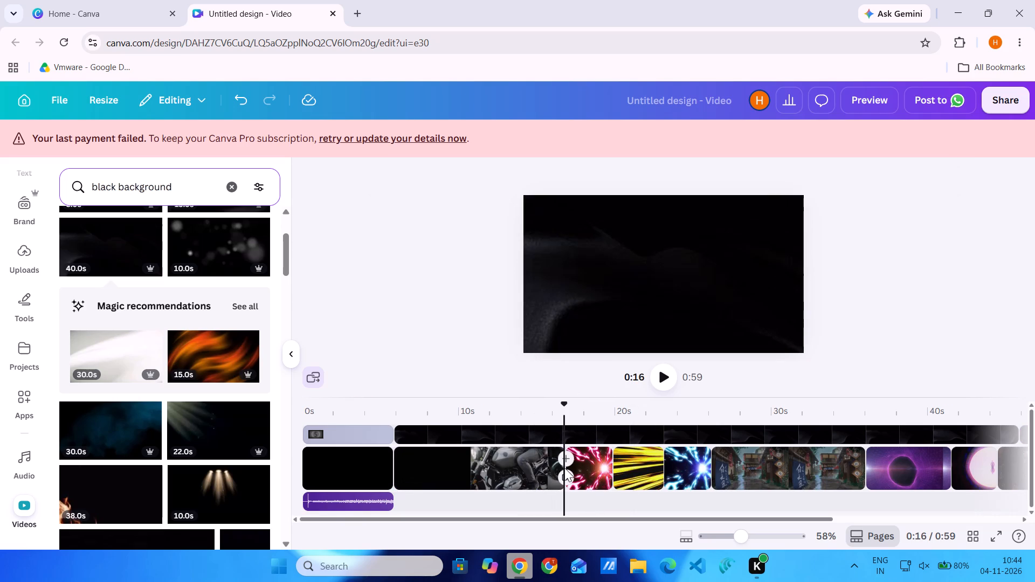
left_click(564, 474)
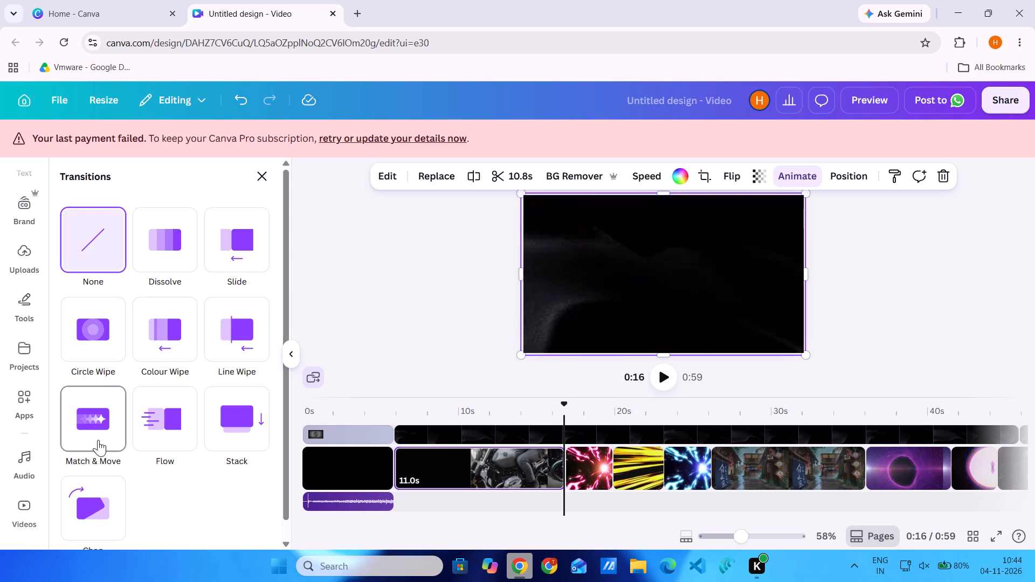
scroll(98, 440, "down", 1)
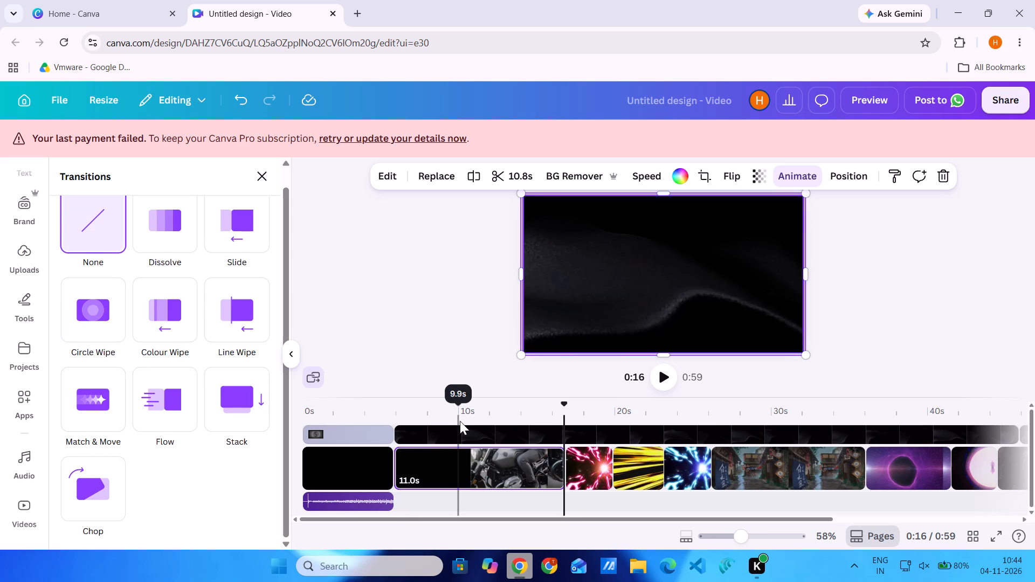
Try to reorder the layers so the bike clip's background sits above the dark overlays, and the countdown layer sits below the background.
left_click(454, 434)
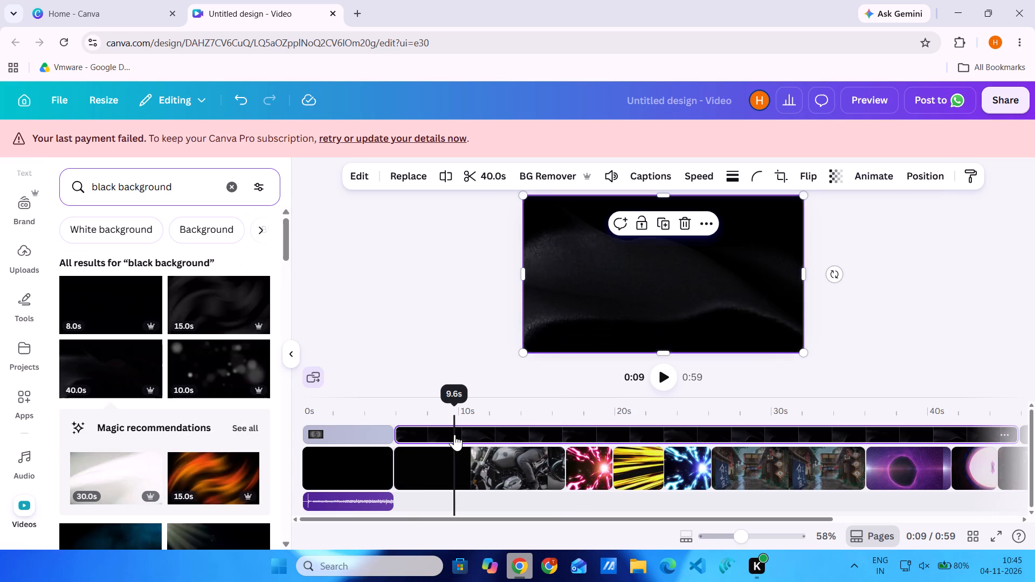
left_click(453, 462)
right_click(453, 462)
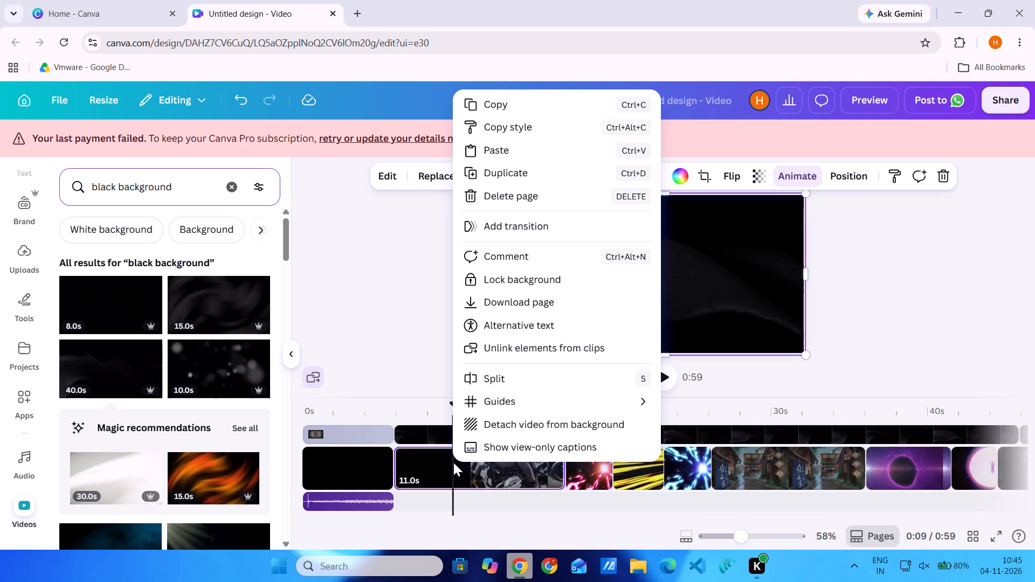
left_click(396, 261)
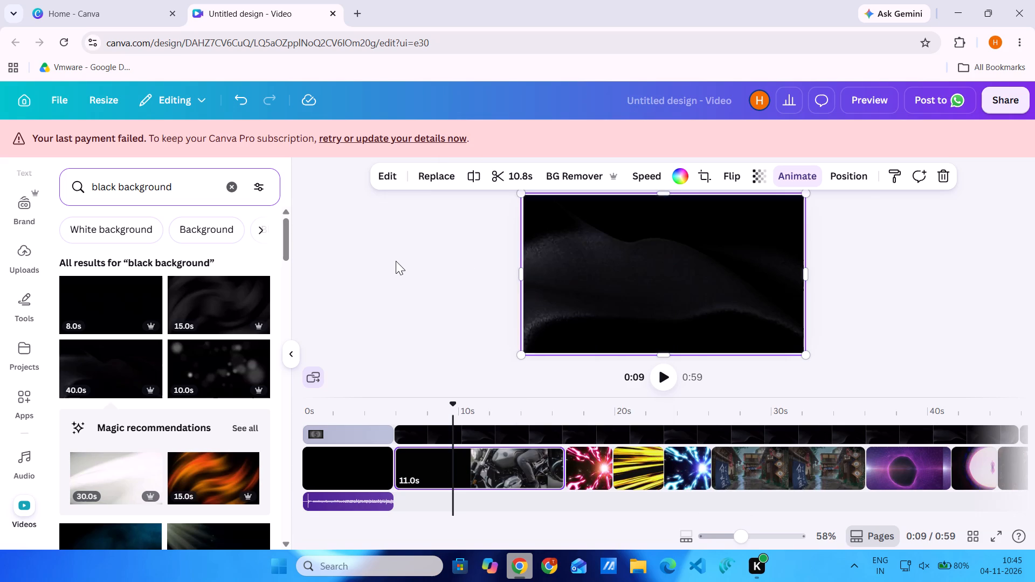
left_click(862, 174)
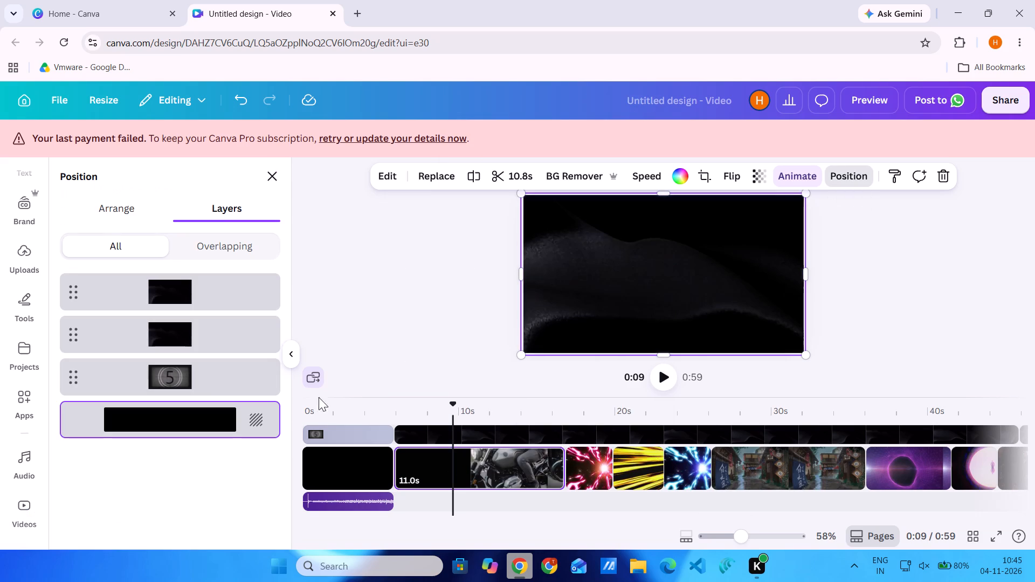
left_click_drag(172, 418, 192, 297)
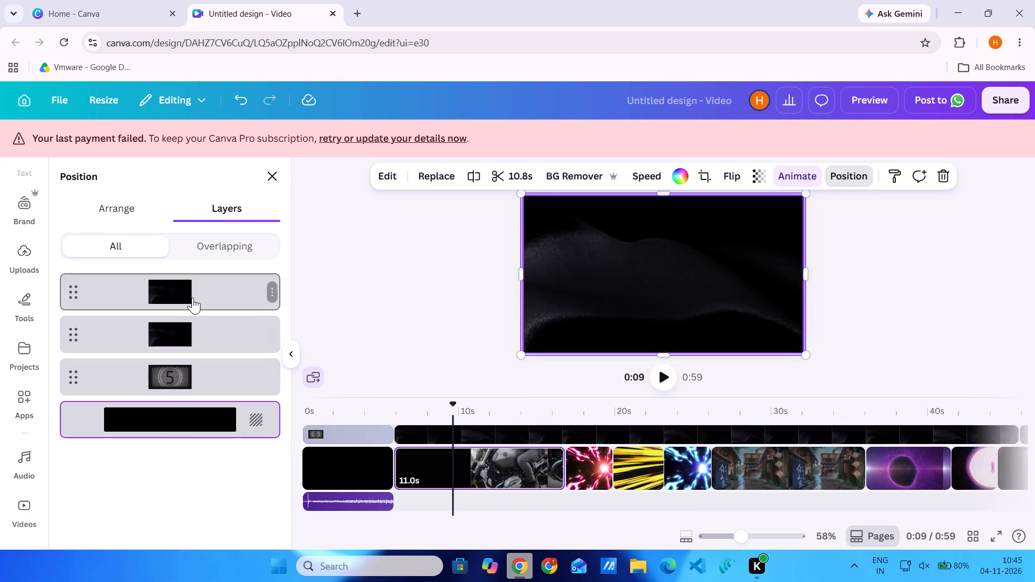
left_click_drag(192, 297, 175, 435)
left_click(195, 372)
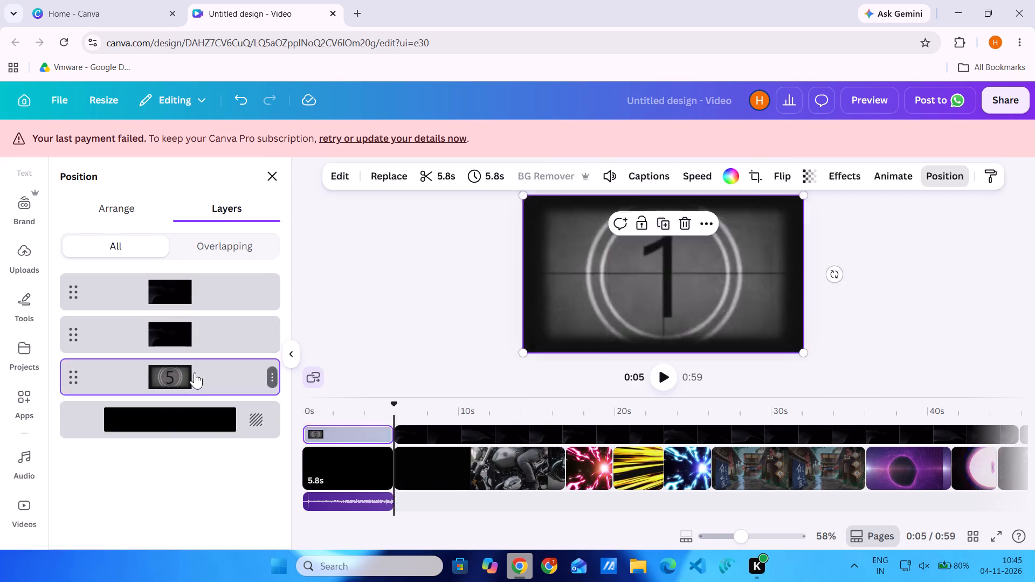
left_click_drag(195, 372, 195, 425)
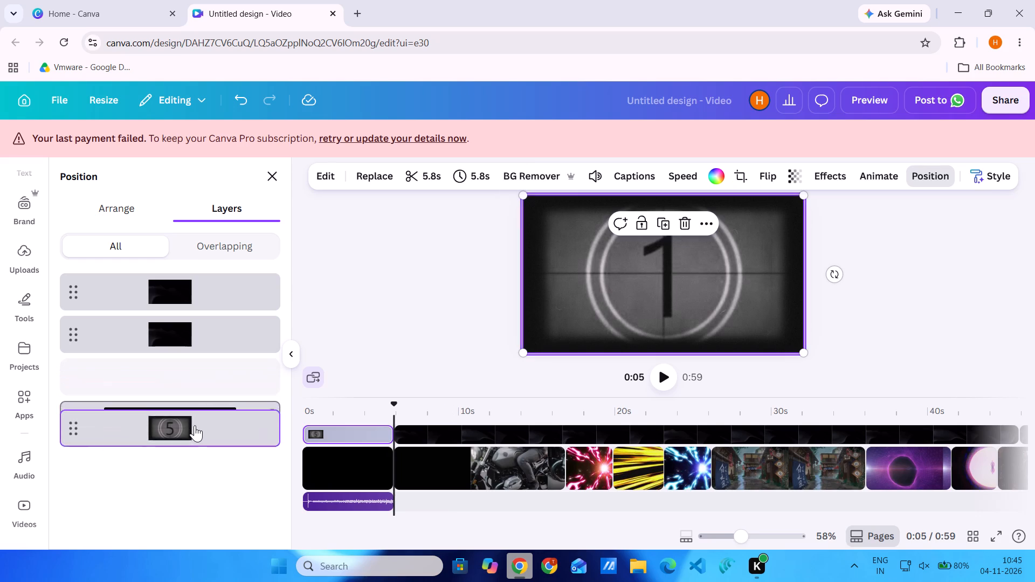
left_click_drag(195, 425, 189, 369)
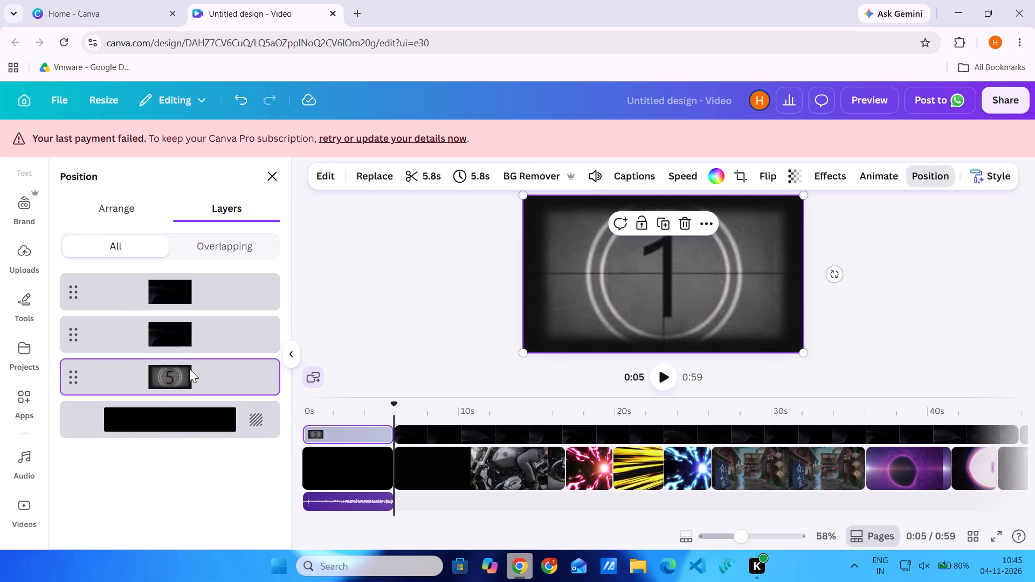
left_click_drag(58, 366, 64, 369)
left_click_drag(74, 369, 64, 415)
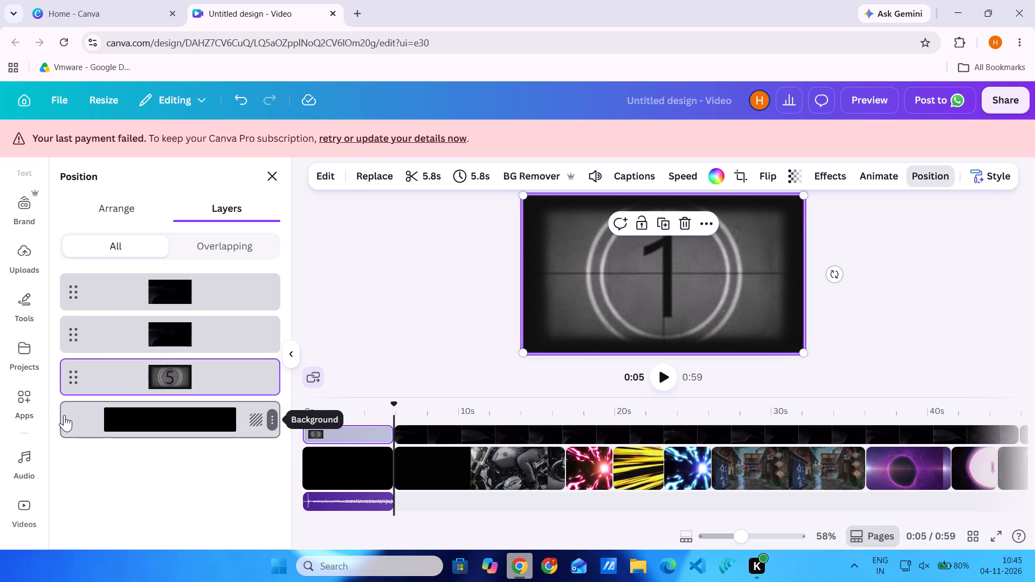
Play back the passage from the end of the countdown into the start of the bike clip.
left_click(672, 369)
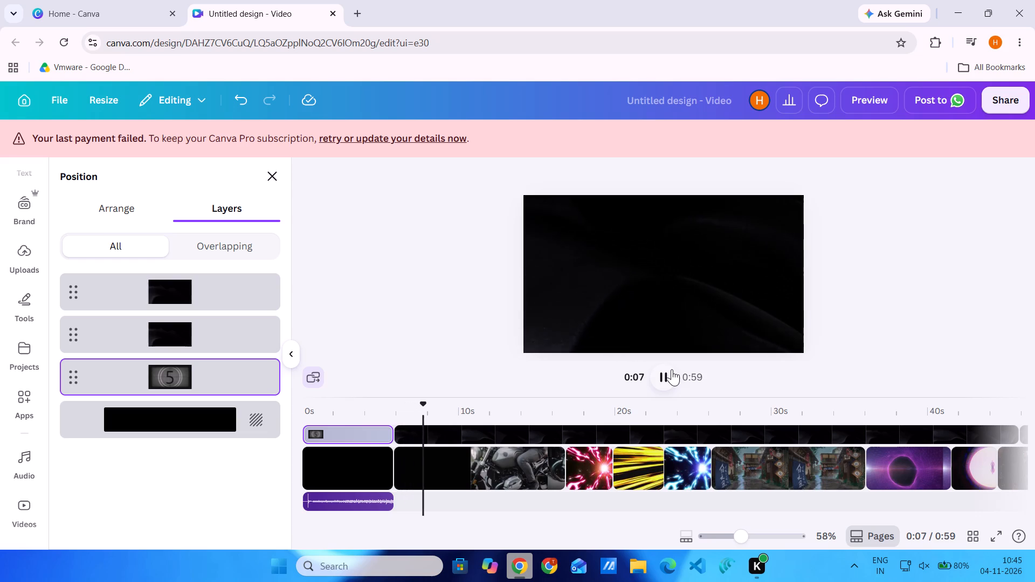
left_click(664, 376)
Add a Dissolve transition between the bike clip and the red anime-effect clip.
left_click(491, 467)
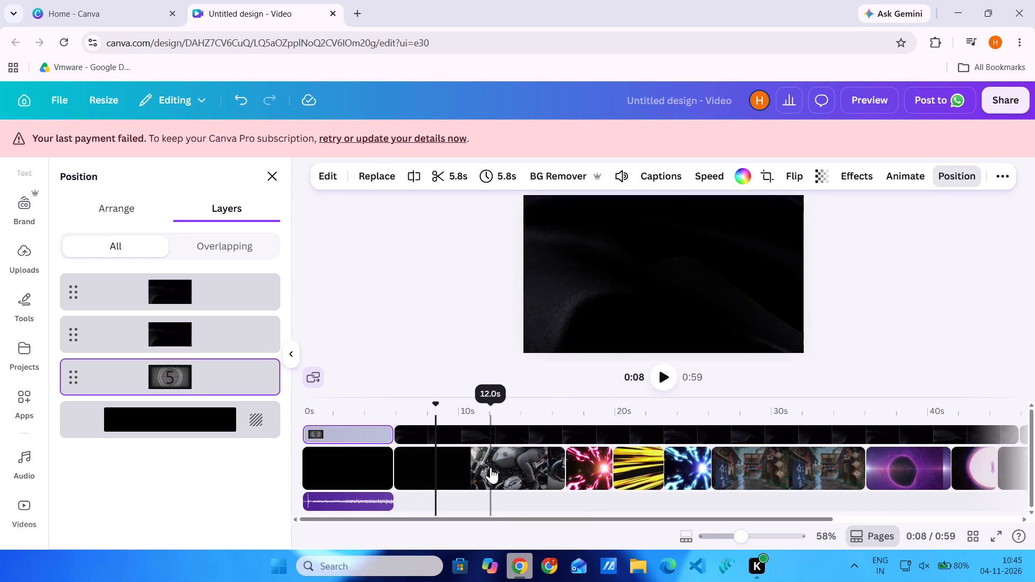
right_click(491, 467)
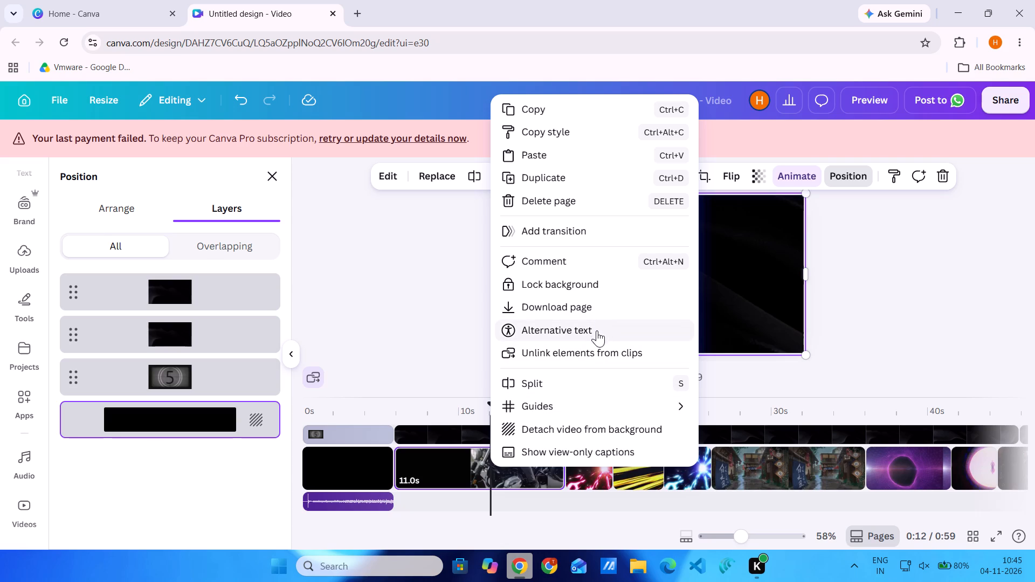
left_click(599, 237)
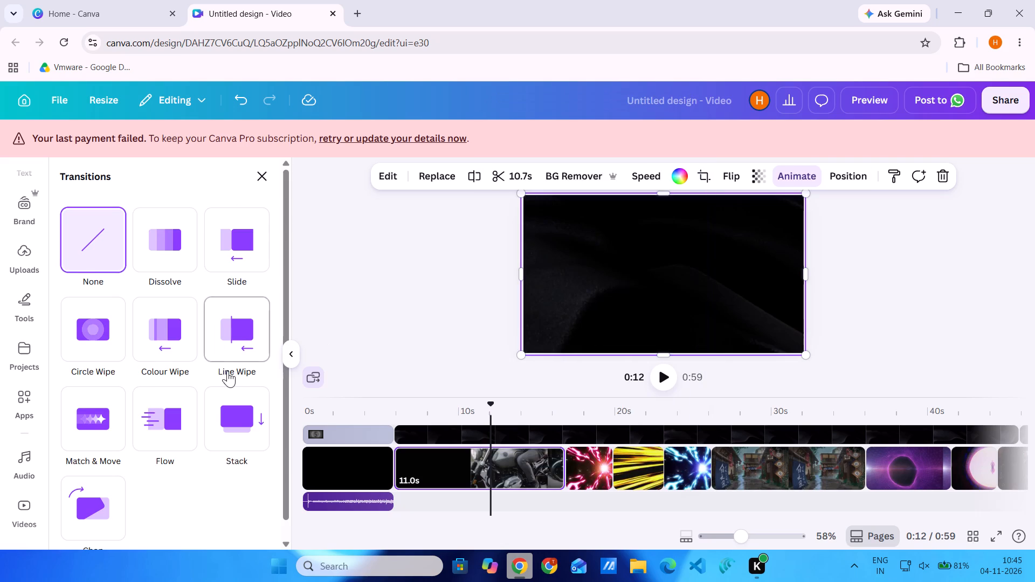
scroll(227, 371, "down", 1)
scroll(162, 386, "down", 1)
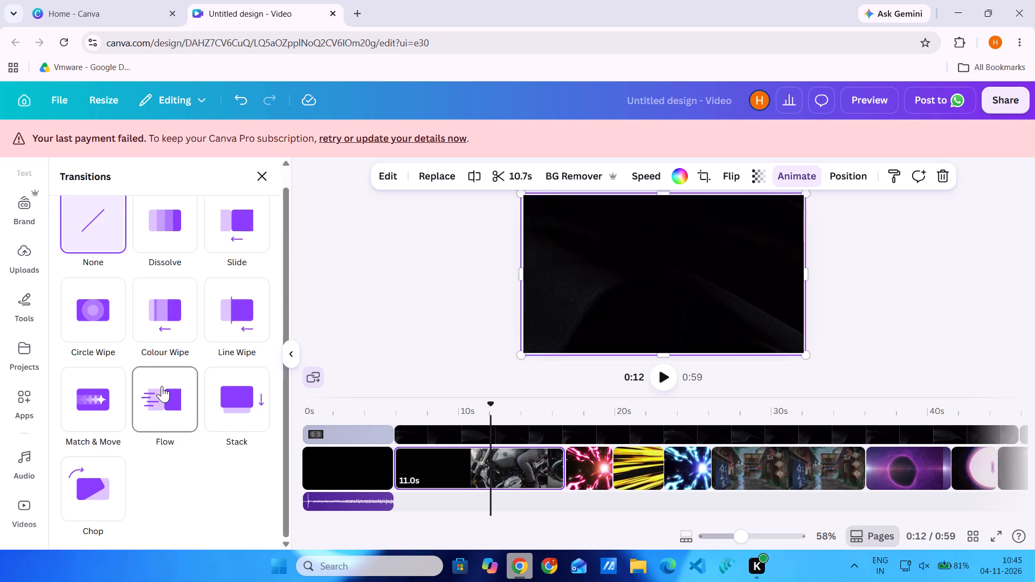
scroll(162, 386, "down", 1)
scroll(84, 309, "up", 1)
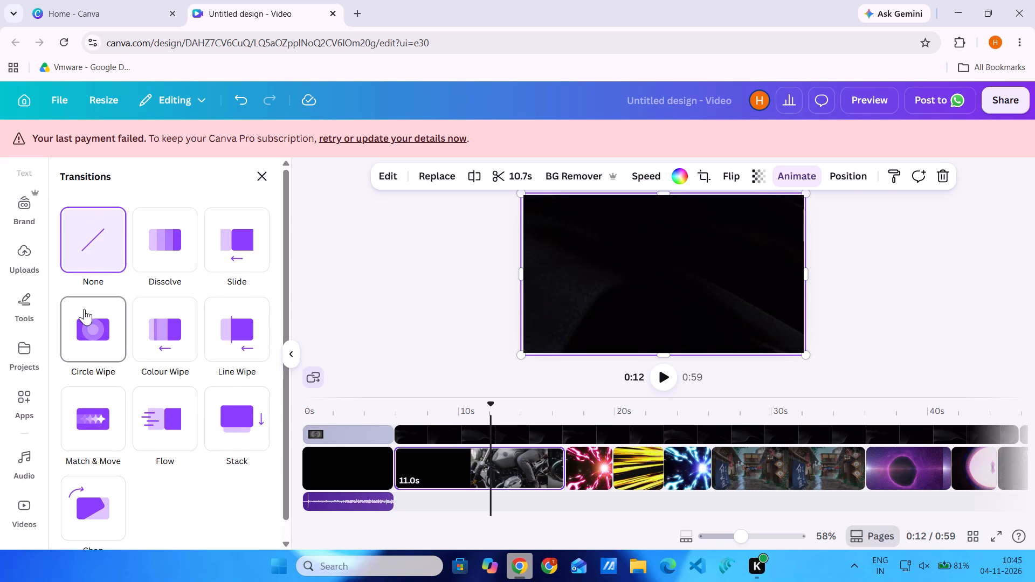
left_click(180, 250)
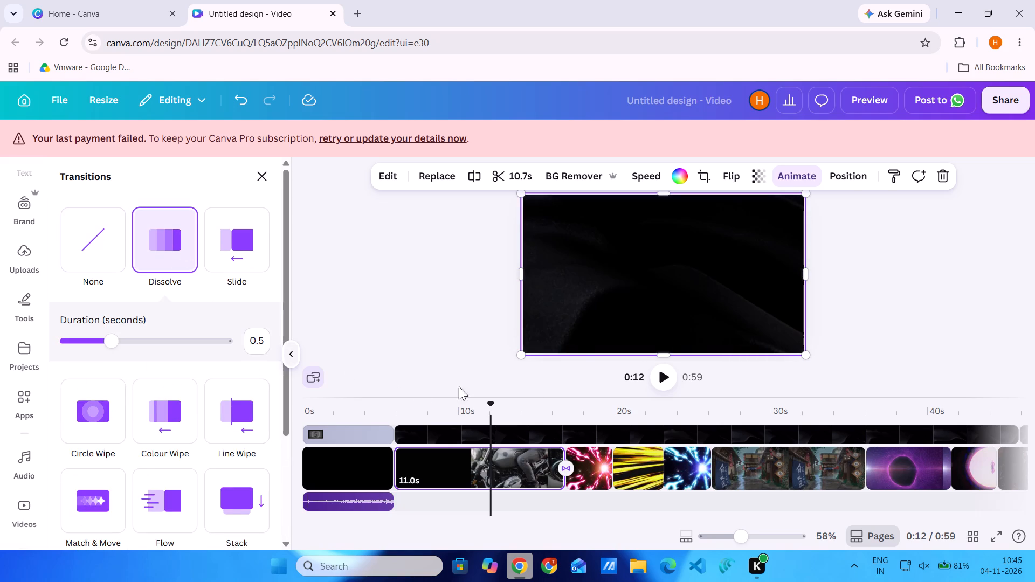
Examine the arrange options and the overlapping layers for the red anime-effect clip and the bike clip.
left_click(598, 455)
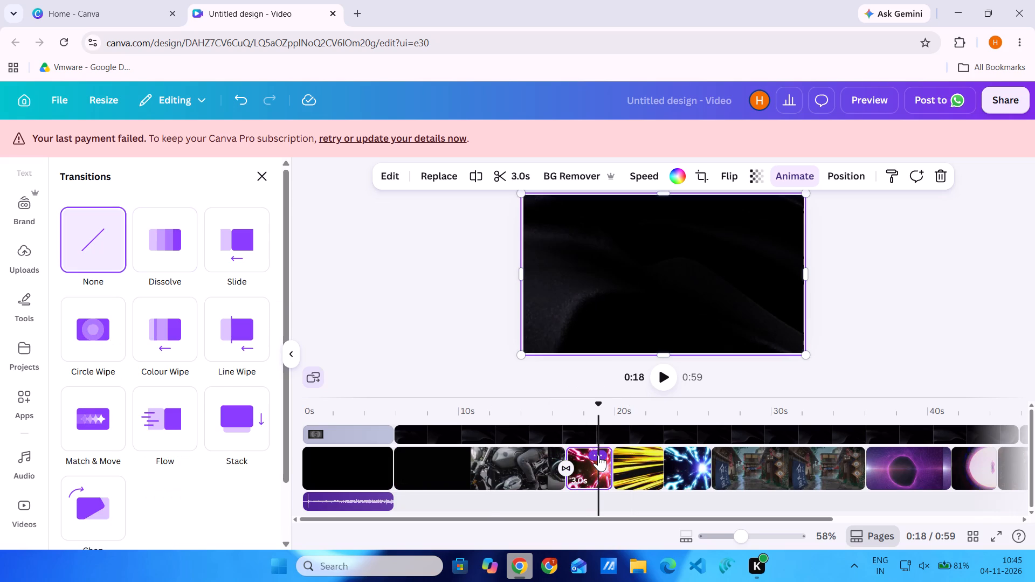
left_click(848, 168)
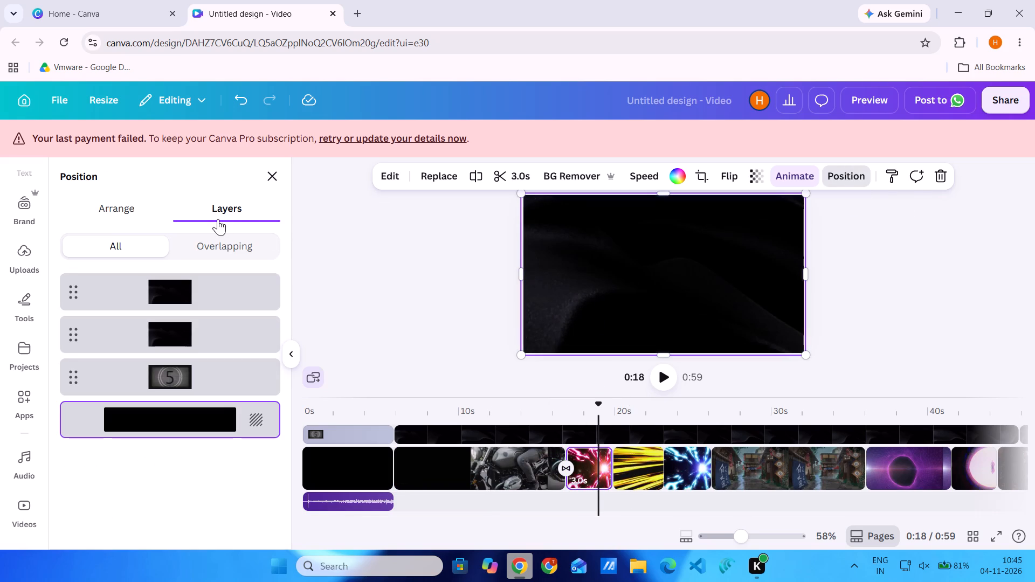
left_click(116, 202)
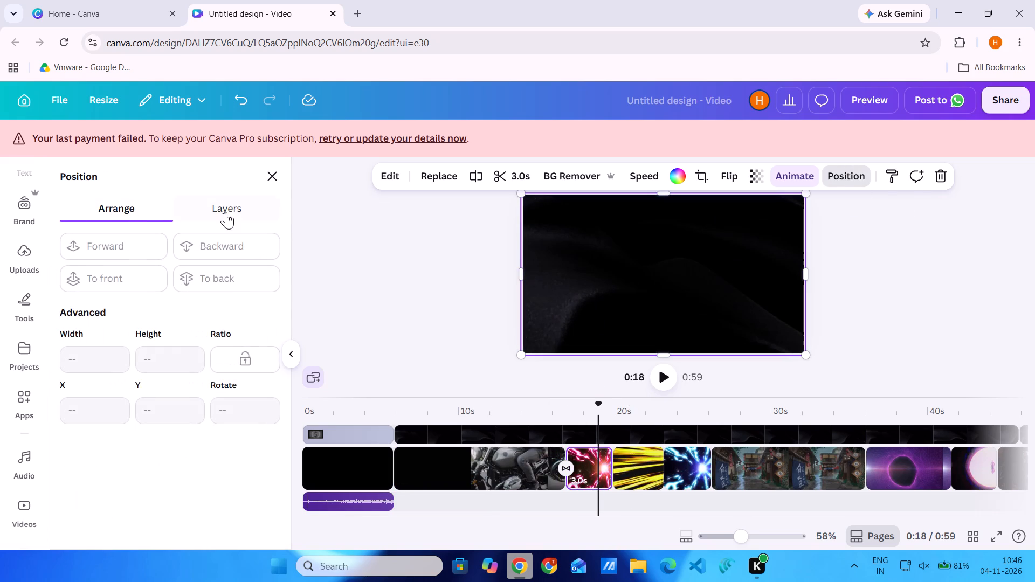
left_click(231, 213)
left_click(224, 241)
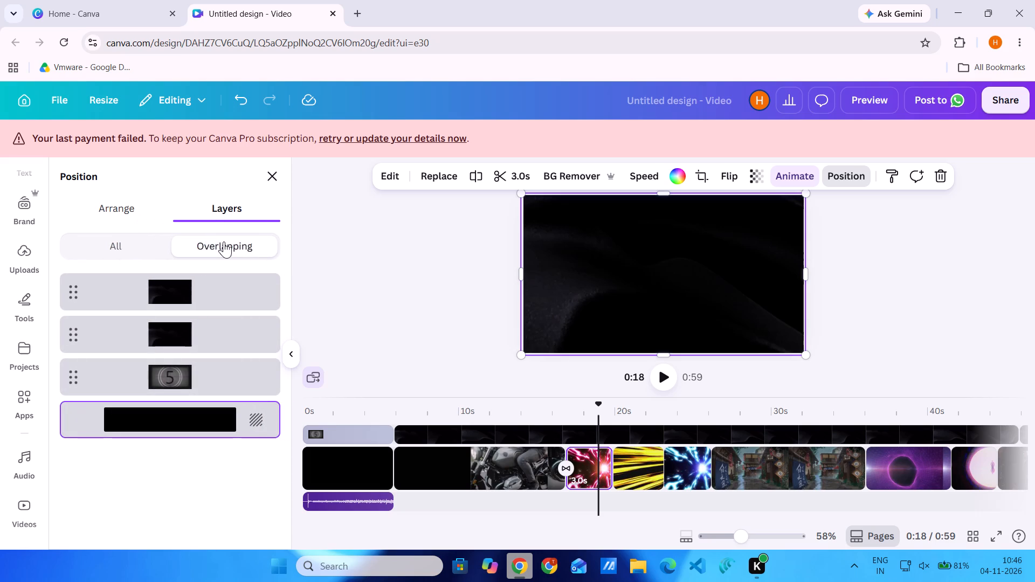
left_click(492, 483)
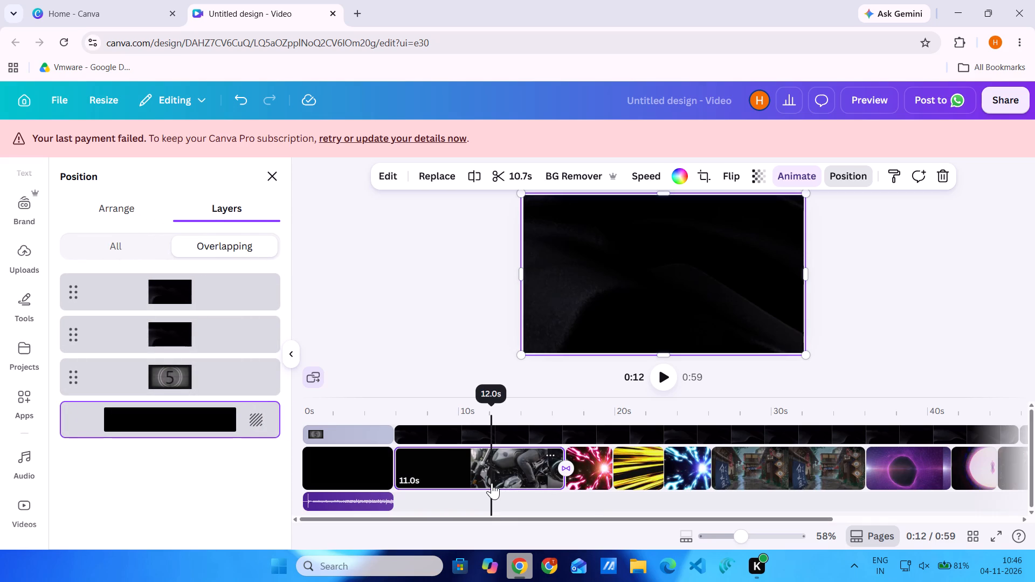
left_click(489, 474)
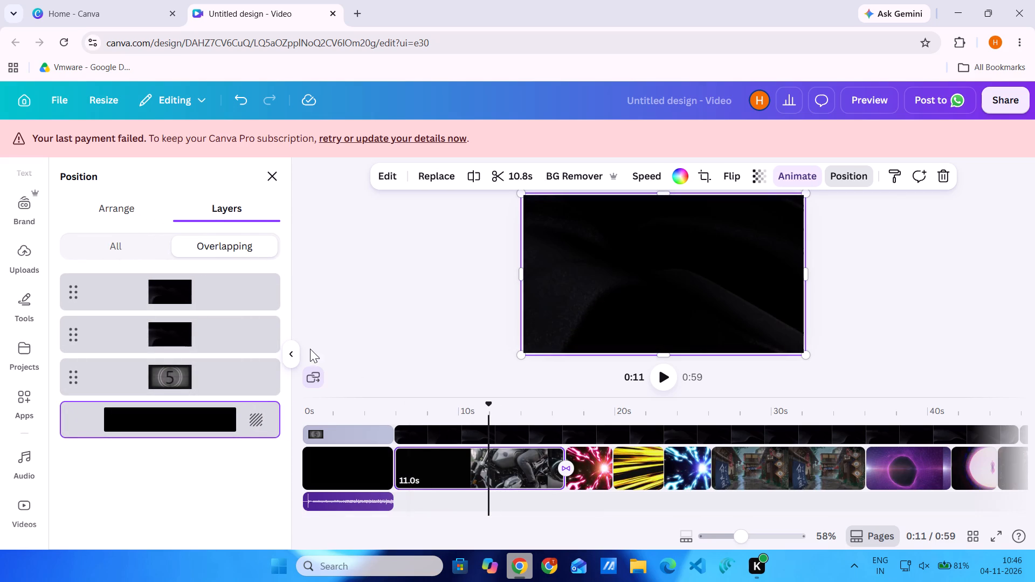
left_click(115, 213)
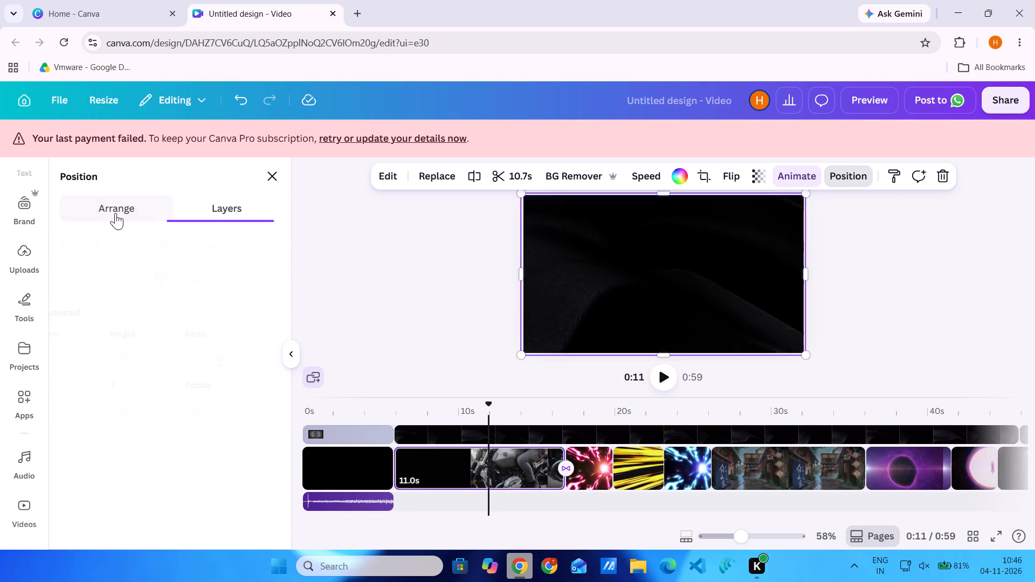
left_click(229, 198)
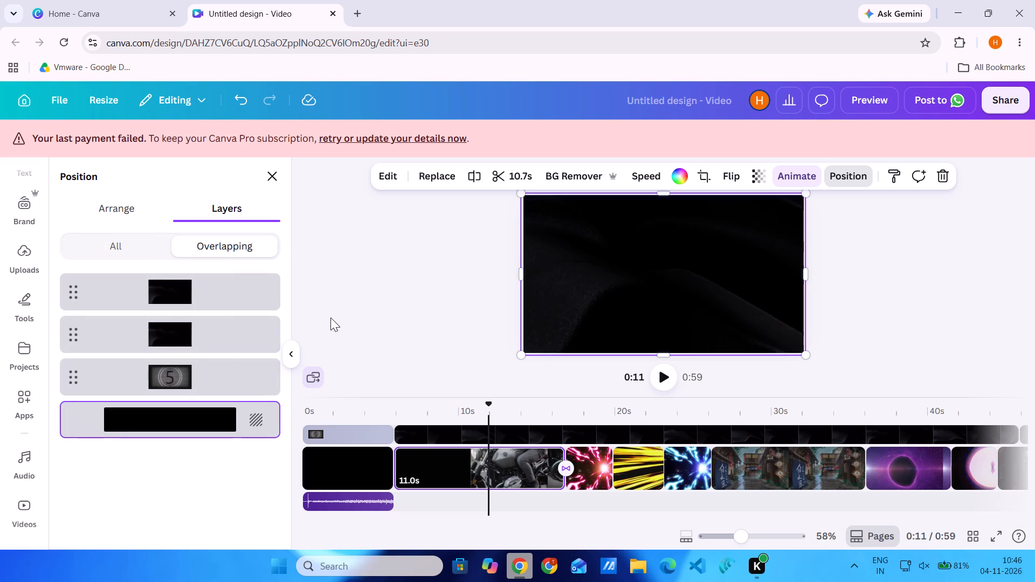
left_click(426, 461)
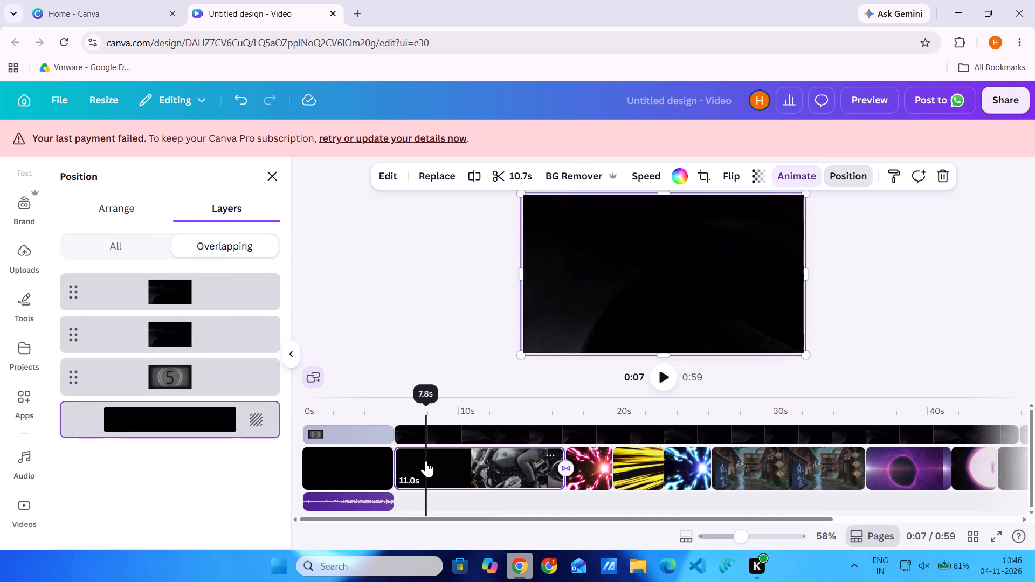
Detach the bike video from its page background and bring it to the front, above the dark overlays.
left_click(426, 461)
left_click(525, 459)
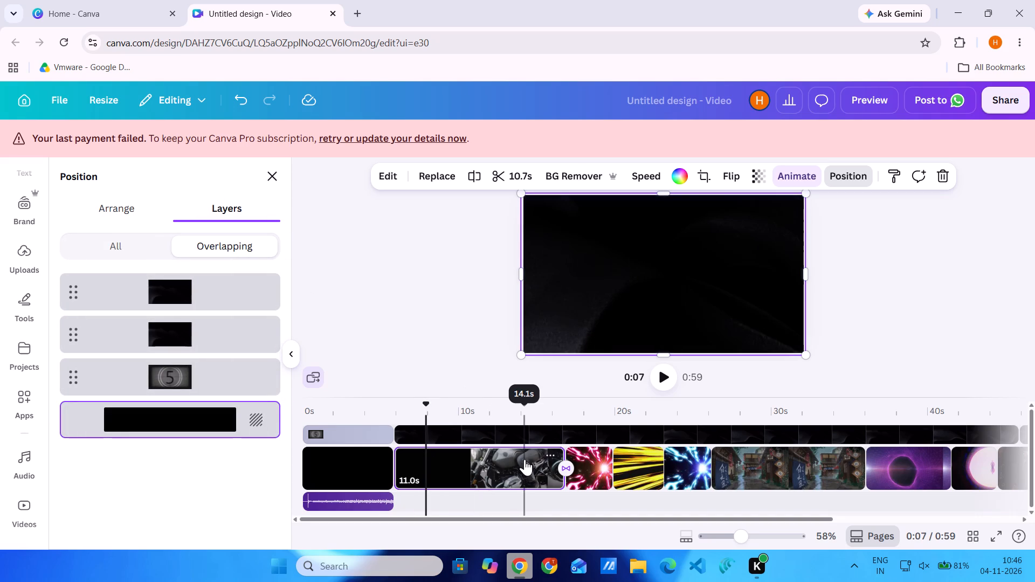
left_click(550, 454)
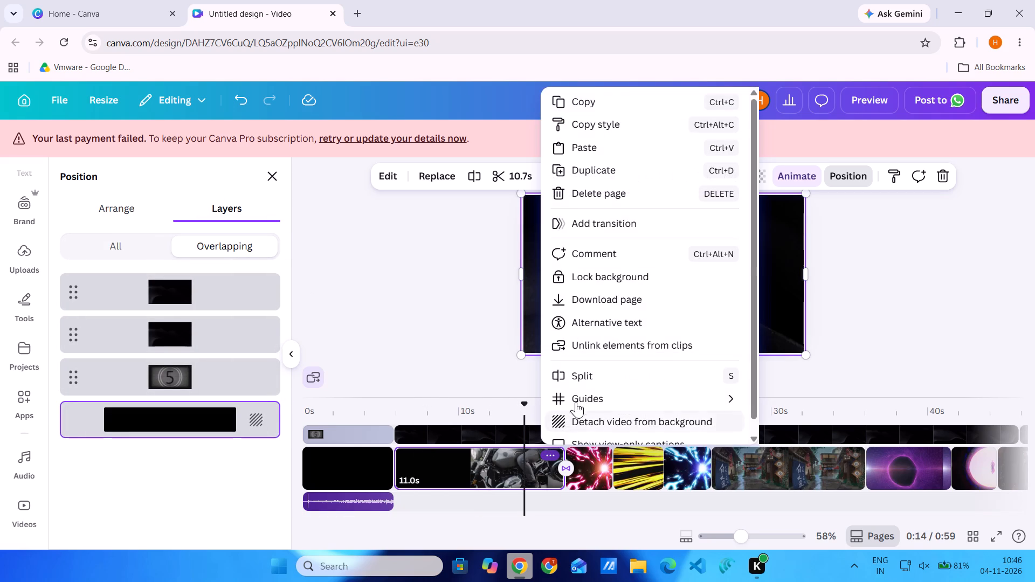
scroll(586, 384, "down", 2)
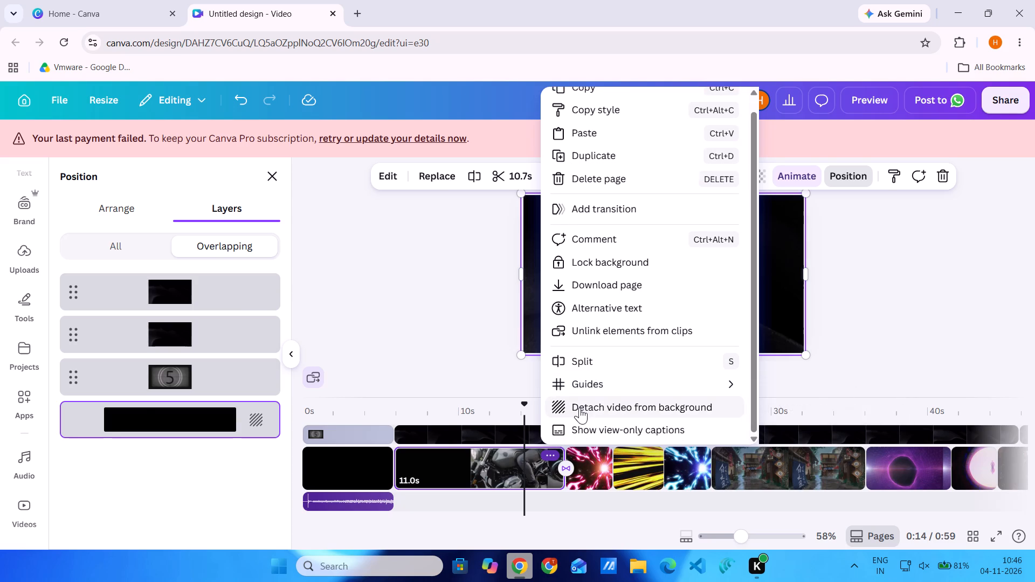
left_click(579, 407)
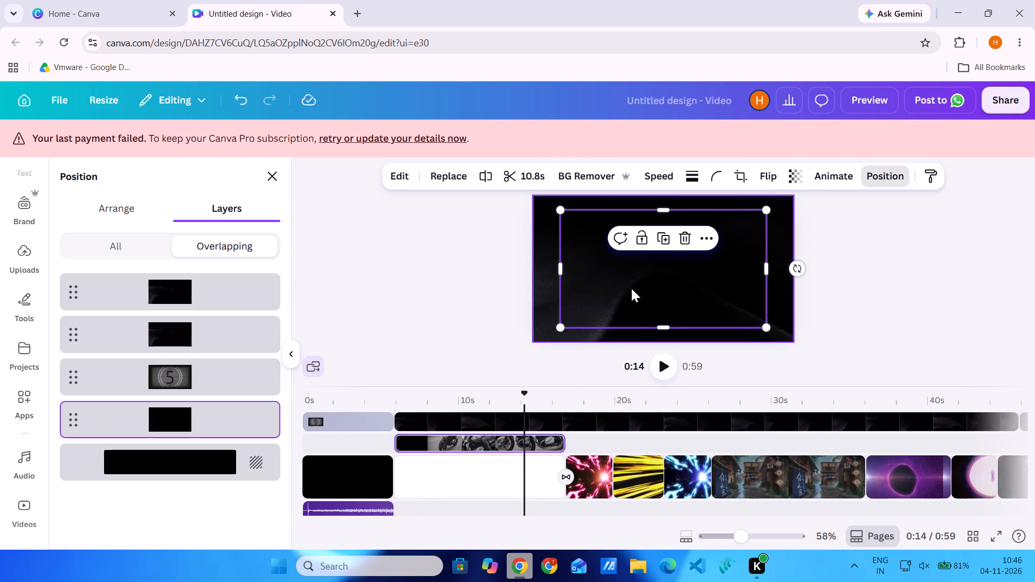
left_click(707, 232)
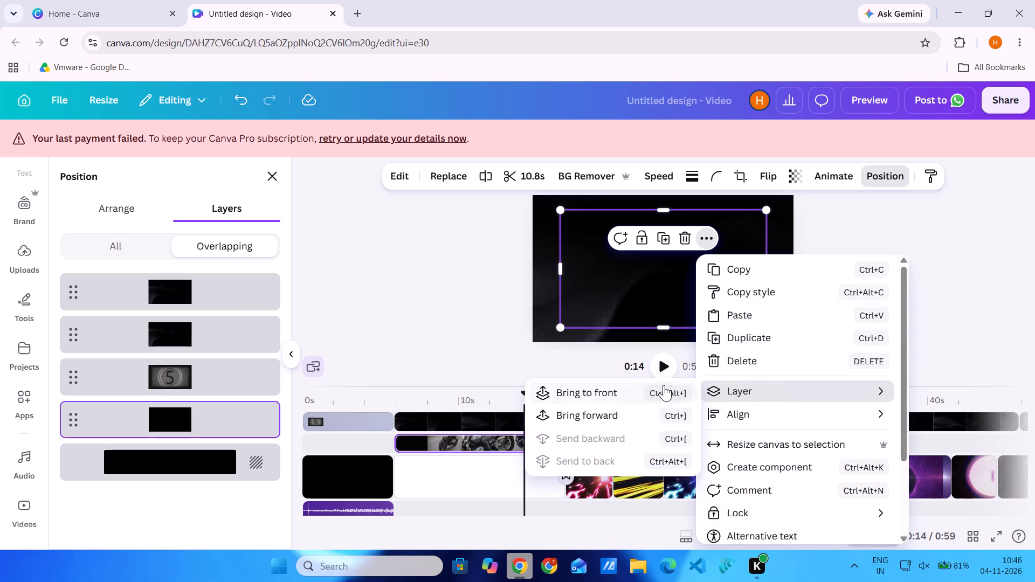
left_click(653, 385)
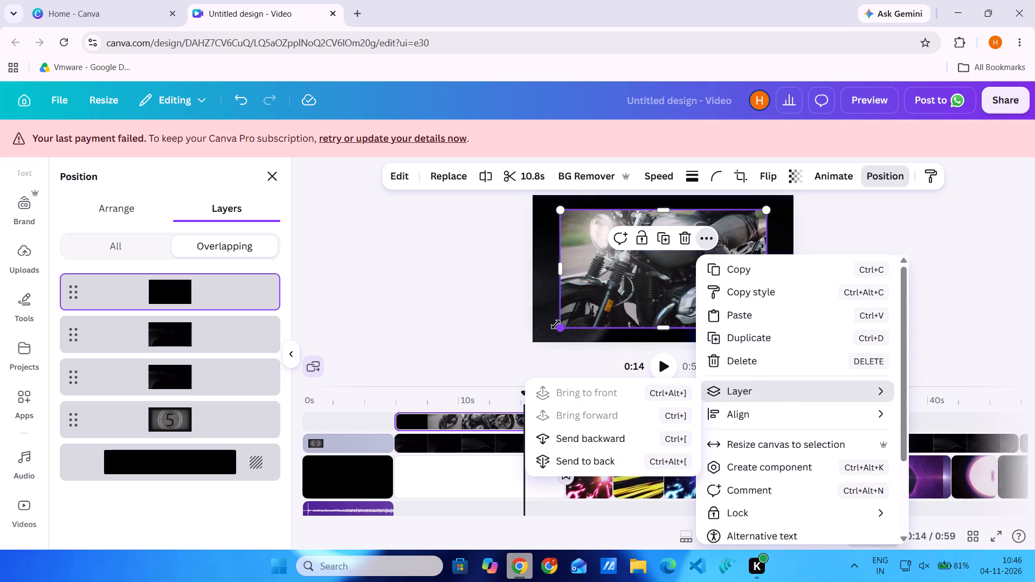
Enlarge the detached bike video to cover the whole canvas, about 1,920 wide.
left_click_drag(555, 324, 525, 347)
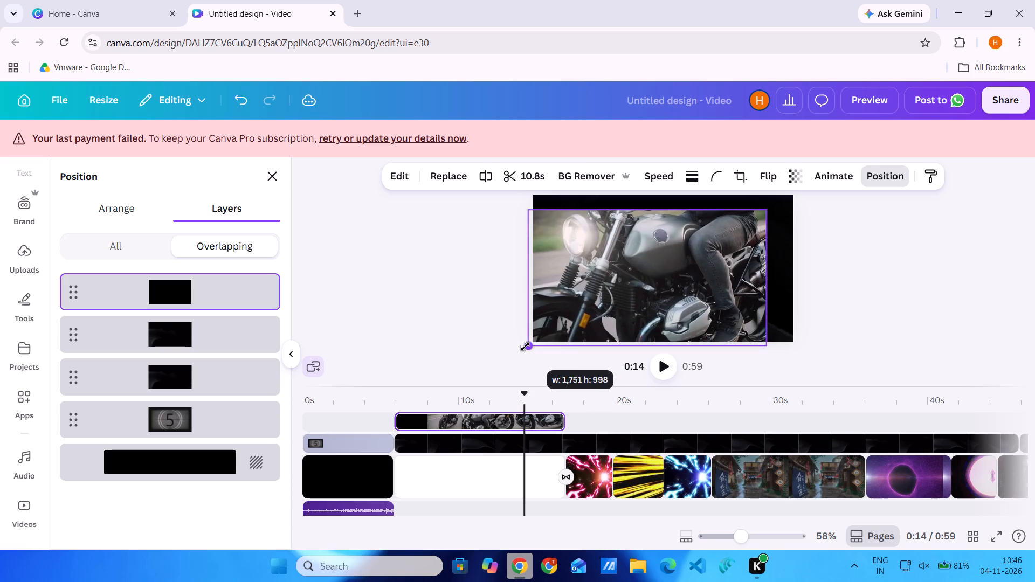
left_click_drag(525, 347, 529, 348)
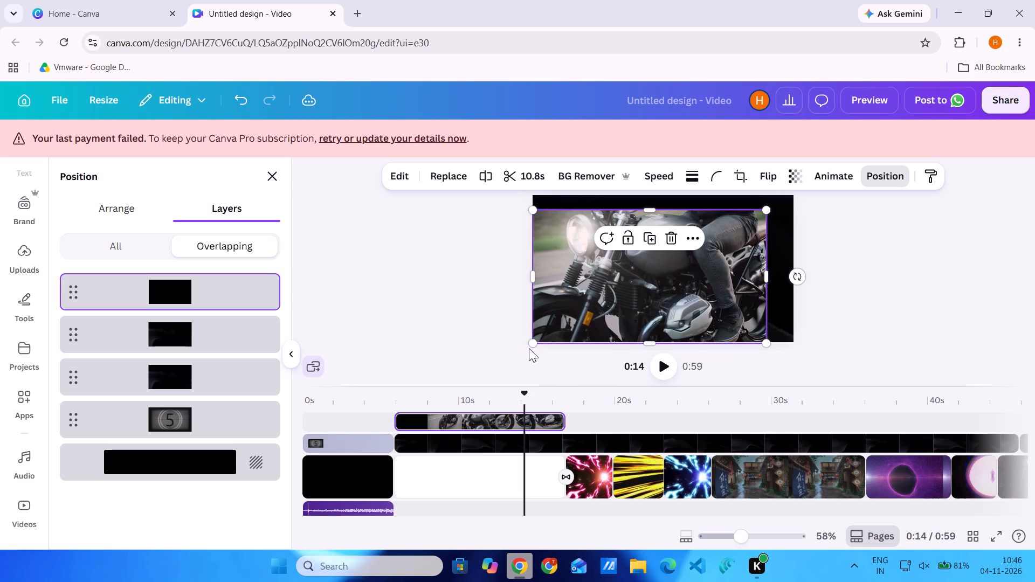
left_click_drag(769, 207, 798, 197)
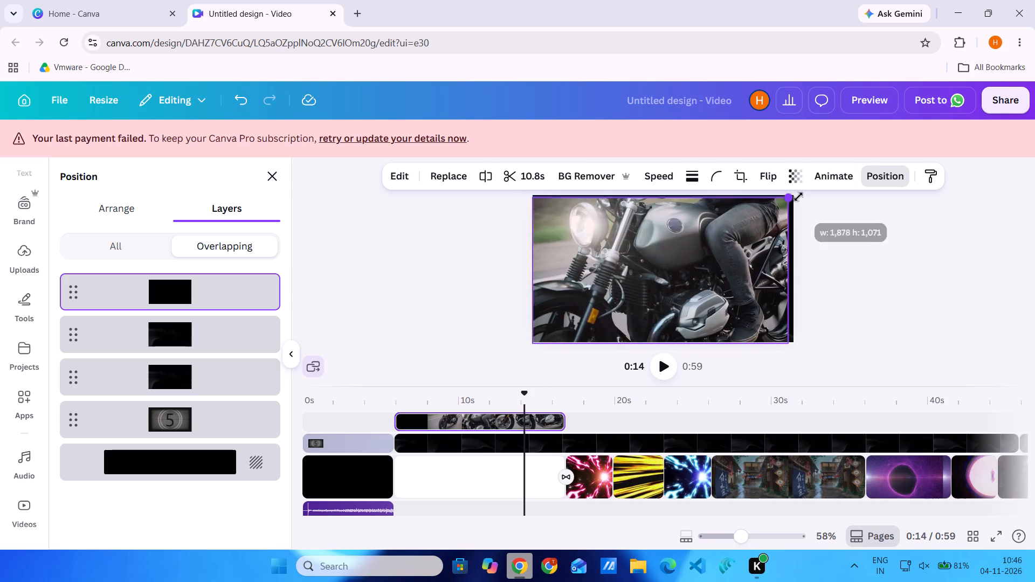
left_click_drag(798, 197, 805, 207)
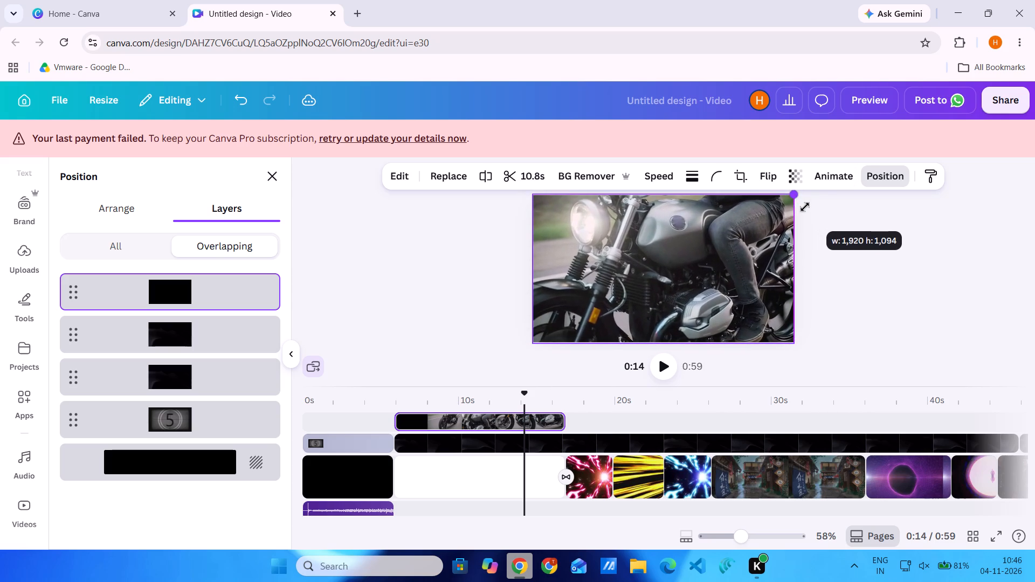
left_click_drag(805, 207, 803, 207)
left_click(832, 261)
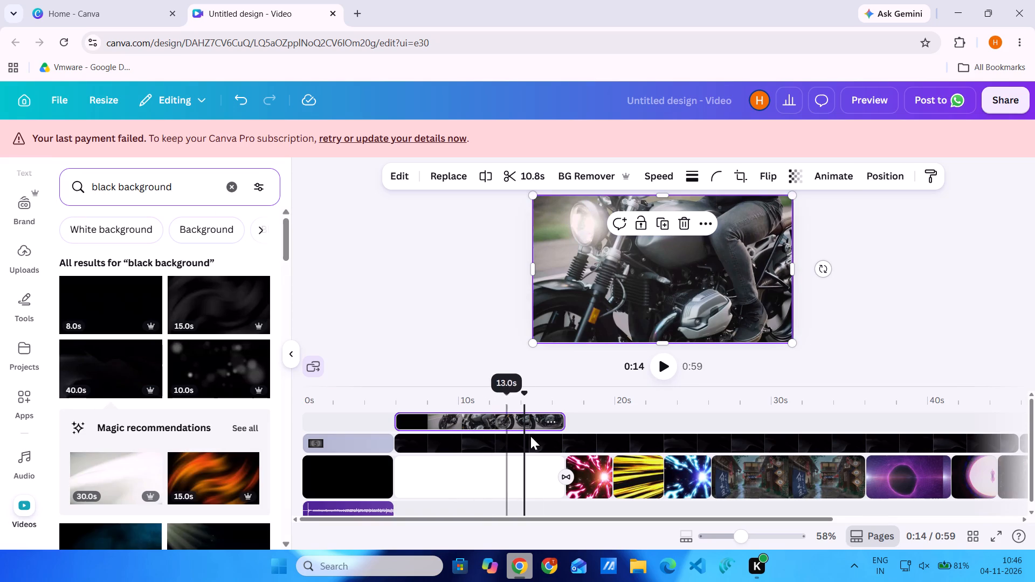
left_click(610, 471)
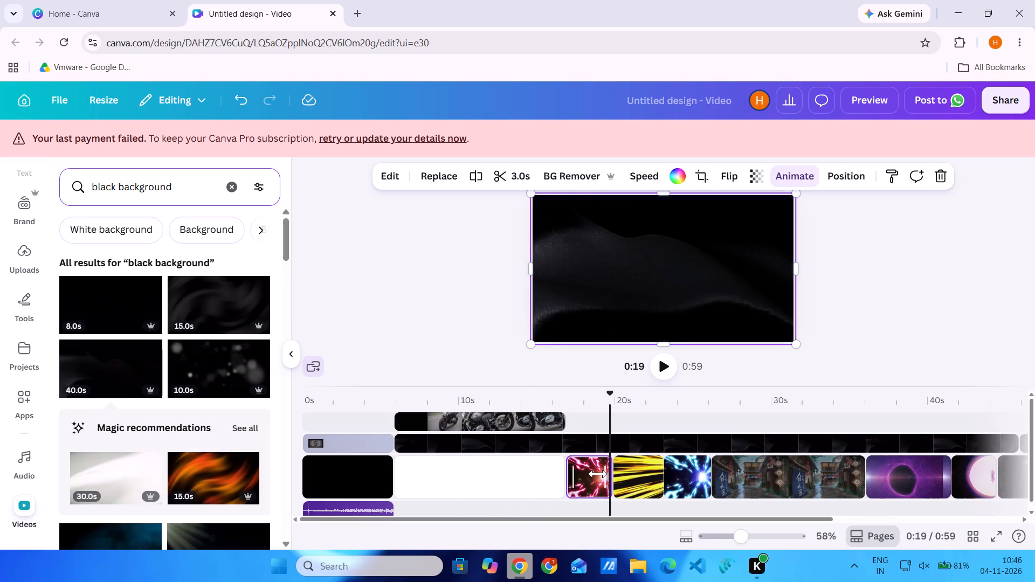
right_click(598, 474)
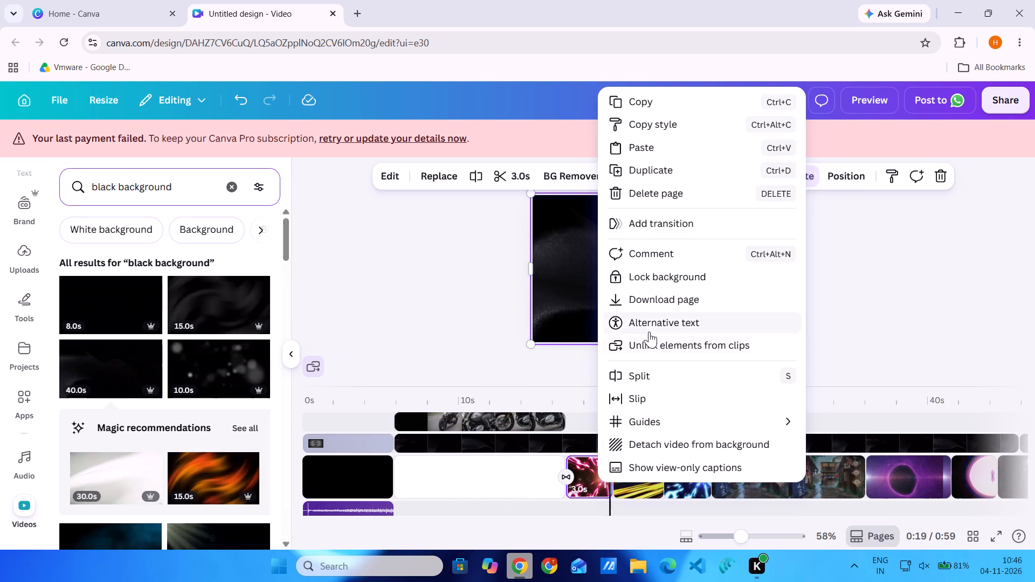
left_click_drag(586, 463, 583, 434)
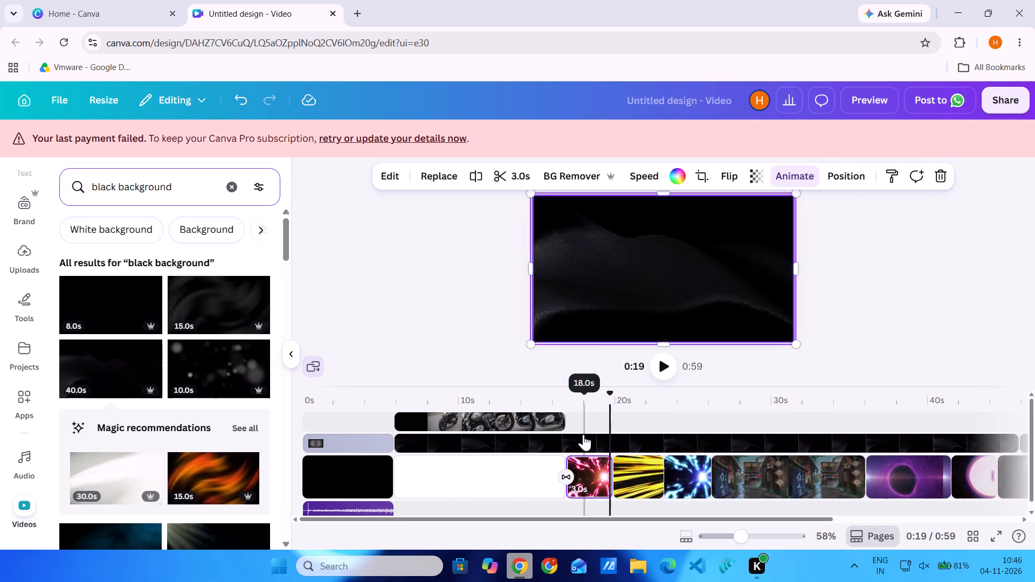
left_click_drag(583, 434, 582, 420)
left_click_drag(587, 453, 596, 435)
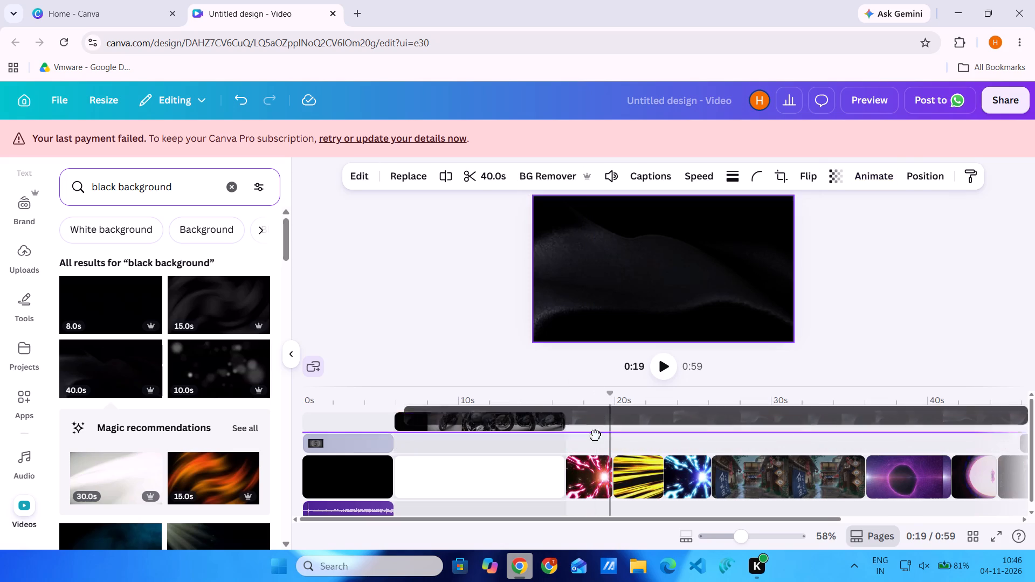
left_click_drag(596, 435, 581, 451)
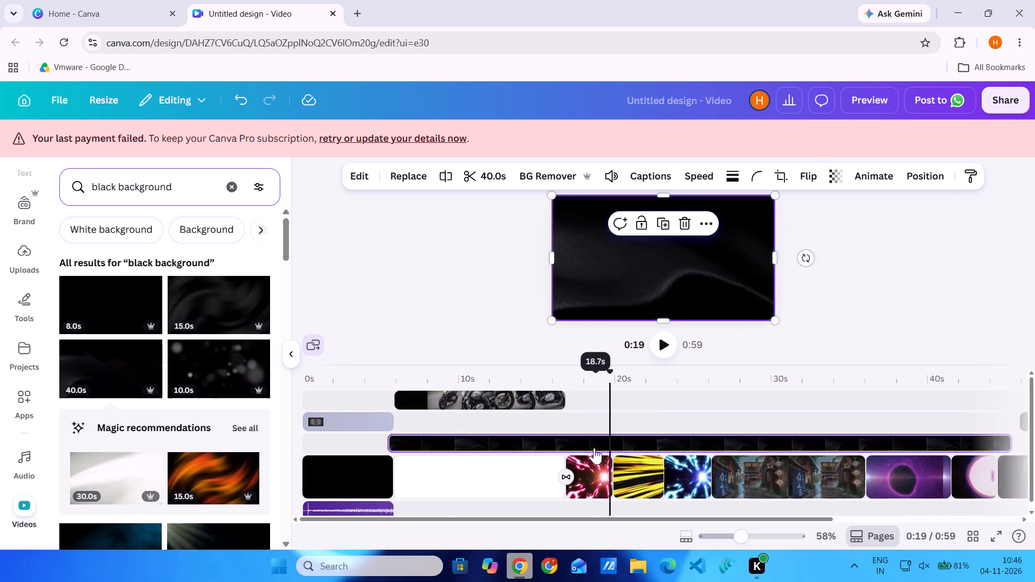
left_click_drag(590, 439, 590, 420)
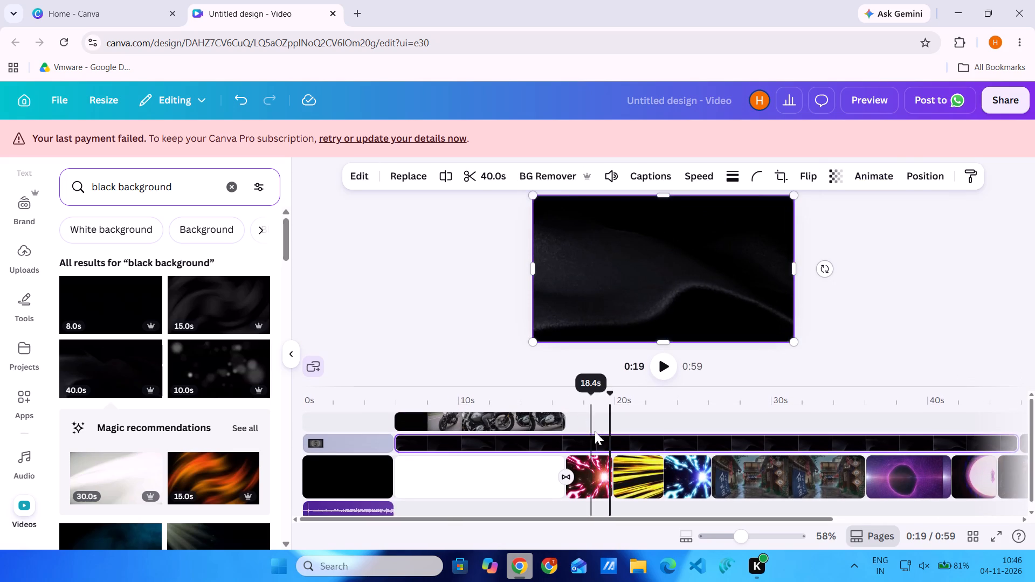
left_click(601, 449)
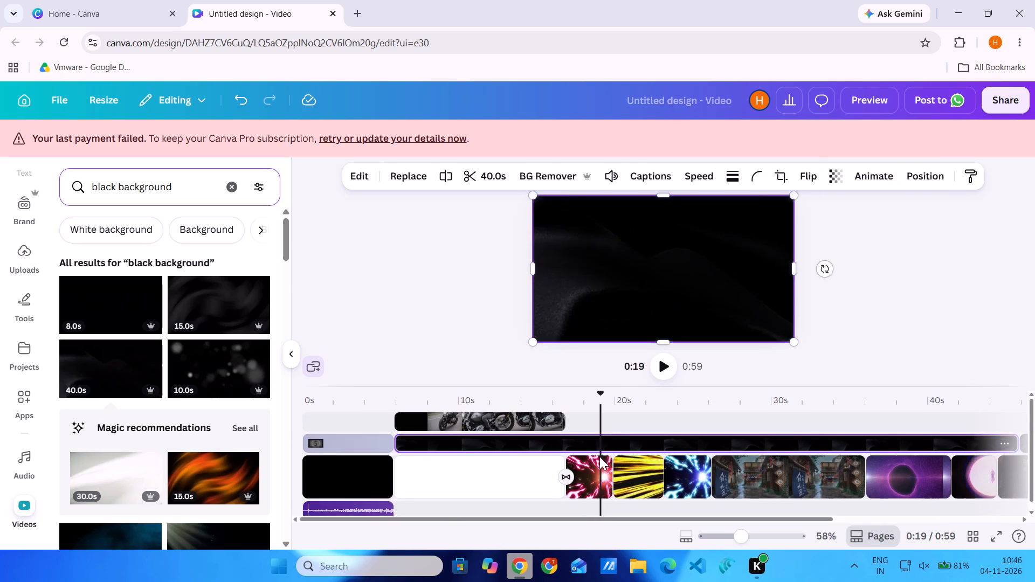
Move the red anime-effect clip out of the main page track onto the bike clip's layer track, directly after the bike clip.
left_click_drag(598, 462, 592, 420)
left_click_drag(592, 405, 597, 422)
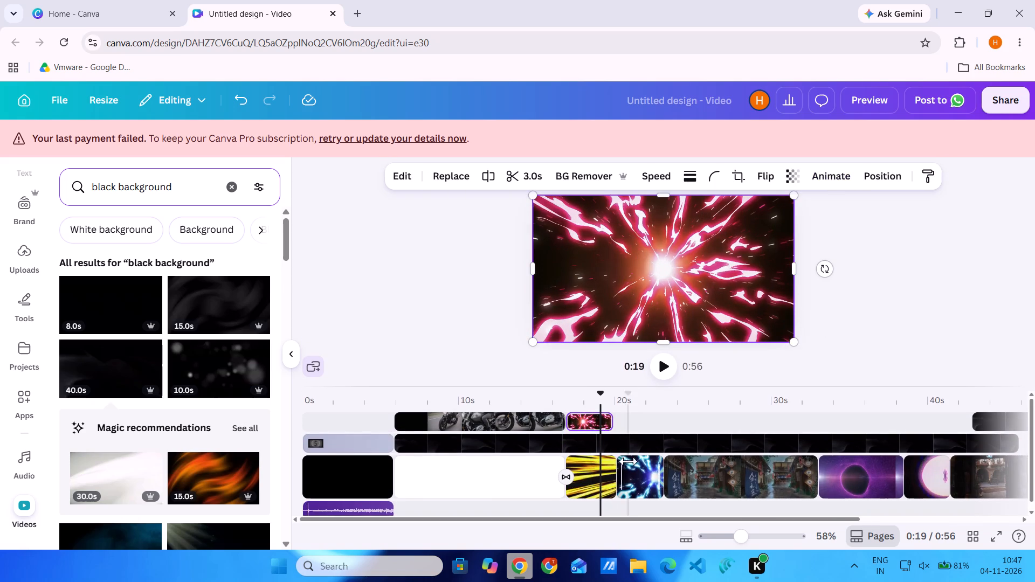
Move the yellow anime-effect clip from the main page track onto the bike clip's layer track, after the red clip.
left_click_drag(612, 463, 652, 417)
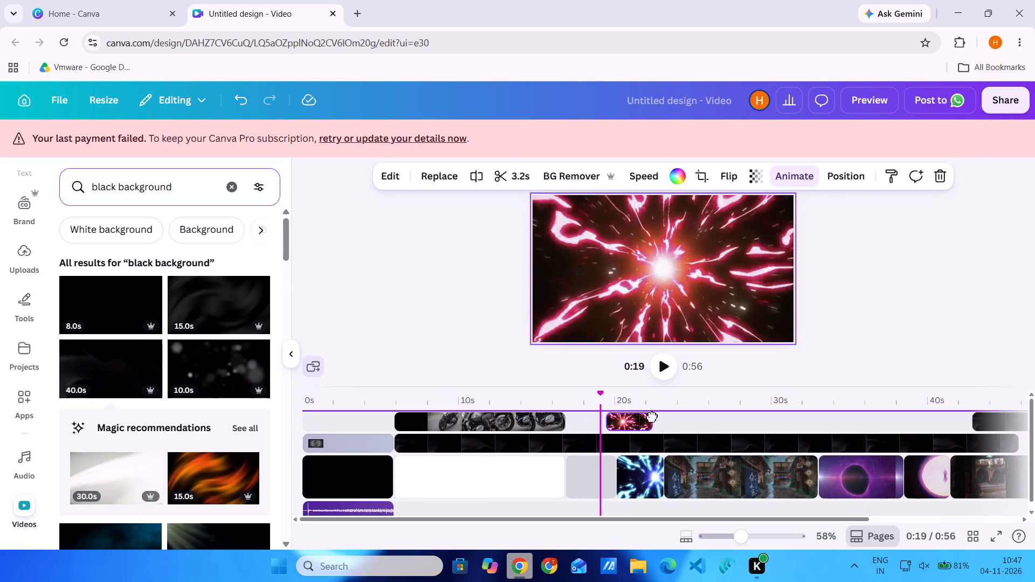
left_click_drag(652, 417, 634, 425)
left_click_drag(620, 423, 646, 418)
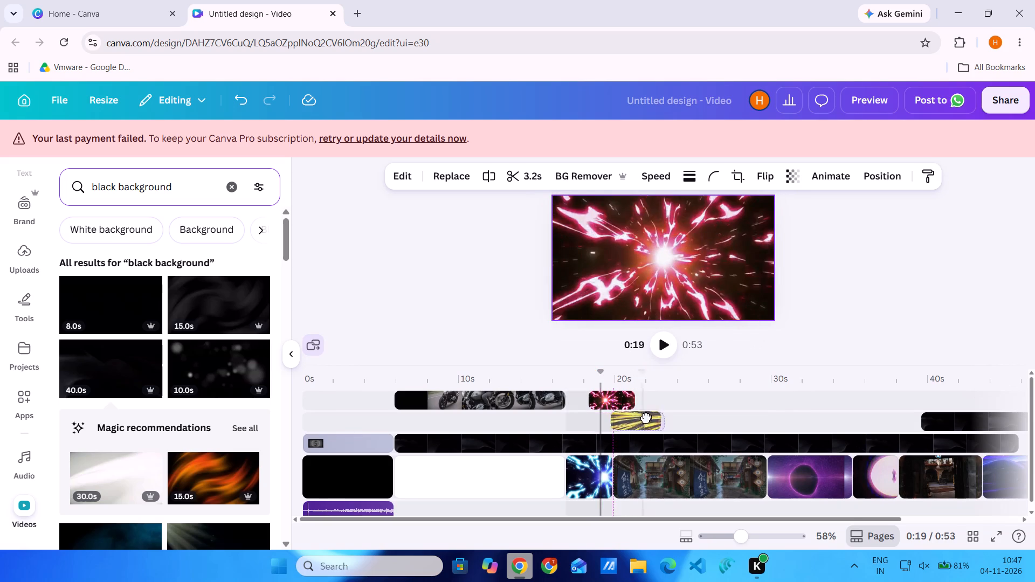
left_click_drag(646, 418, 656, 403)
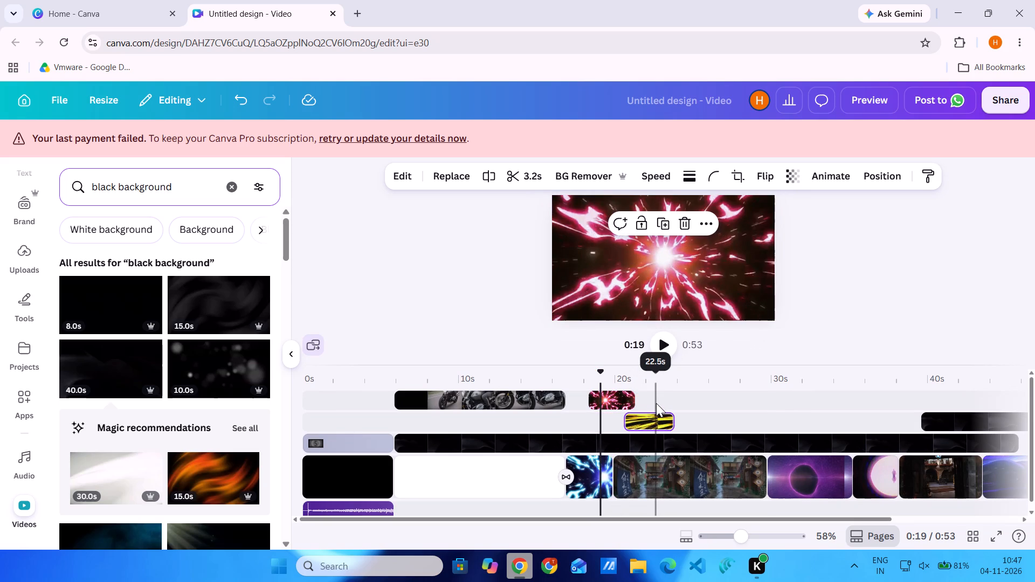
left_click(656, 403)
left_click(656, 403)
left_click(653, 410)
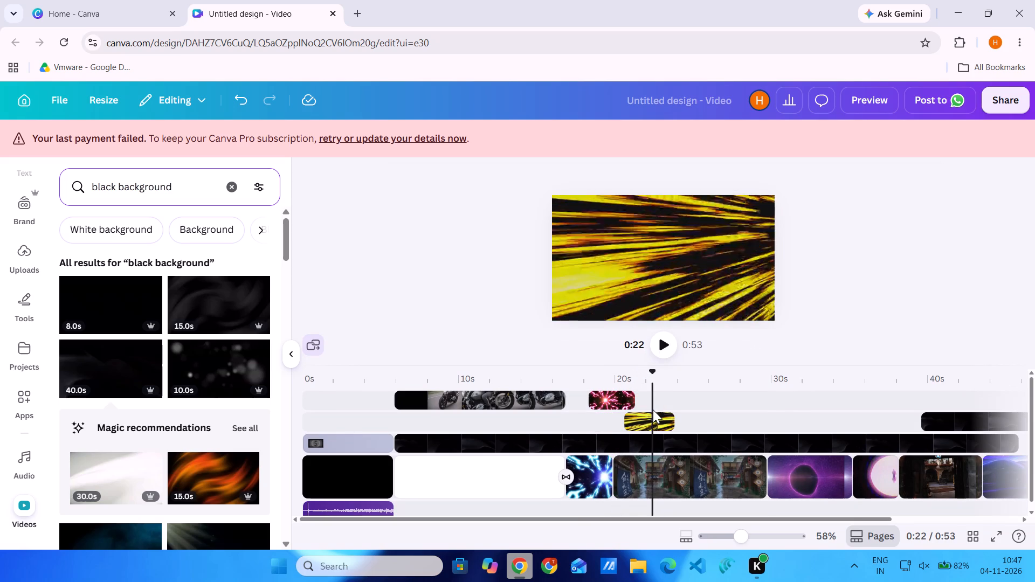
left_click_drag(653, 413, 668, 396)
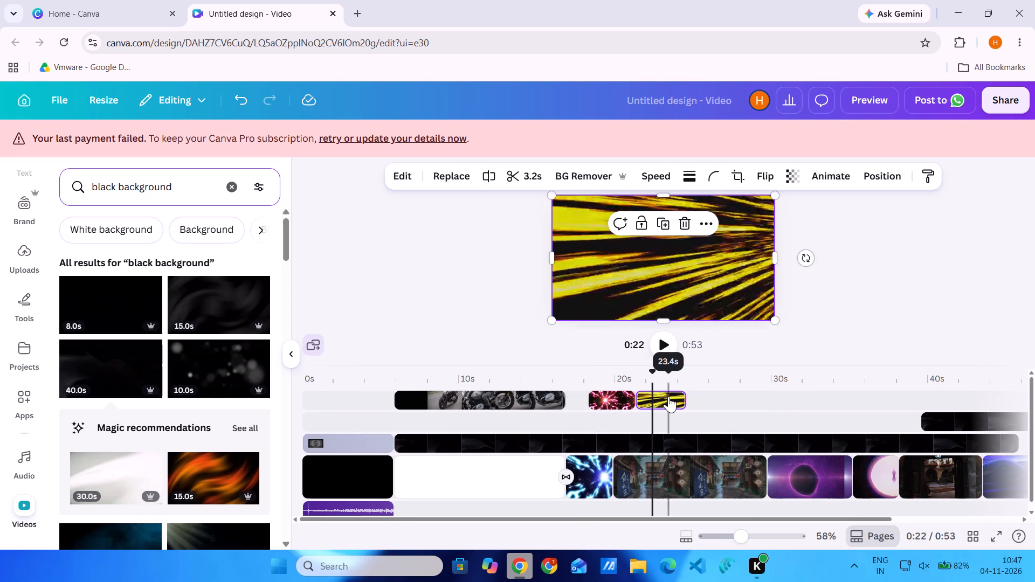
Close the gaps on the upper track so the red clip directly follows the bike clip and the yellow clip follows the red one.
left_click_drag(603, 399, 578, 399)
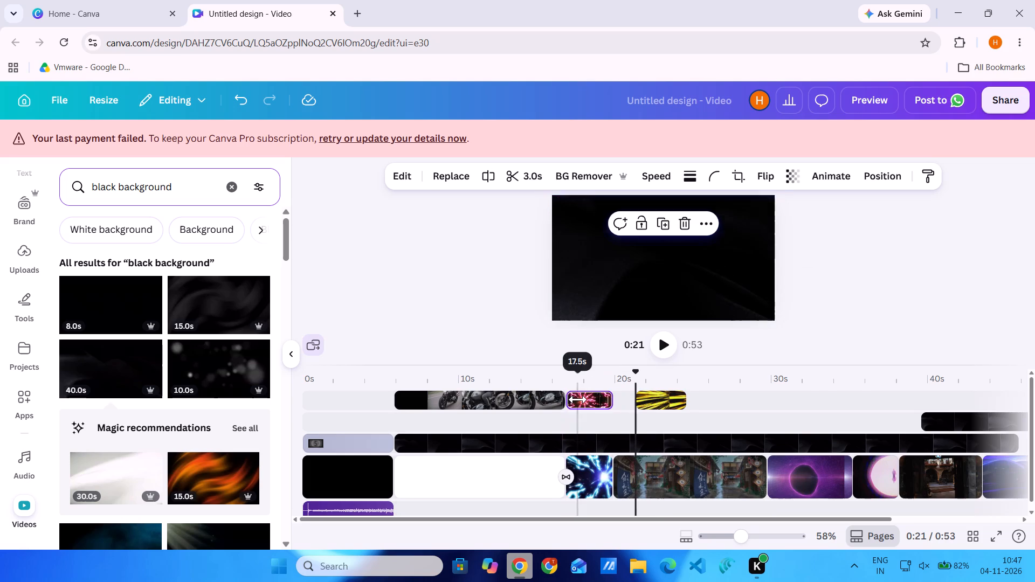
left_click_drag(657, 393, 630, 393)
left_click_drag(643, 380, 643, 398)
left_click_drag(636, 370, 650, 392)
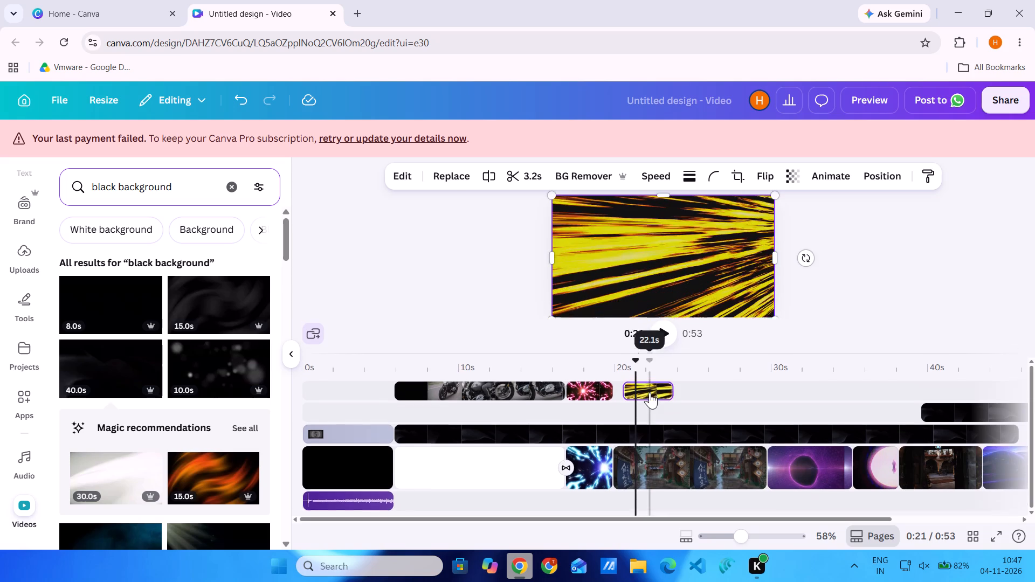
left_click_drag(650, 392, 644, 392)
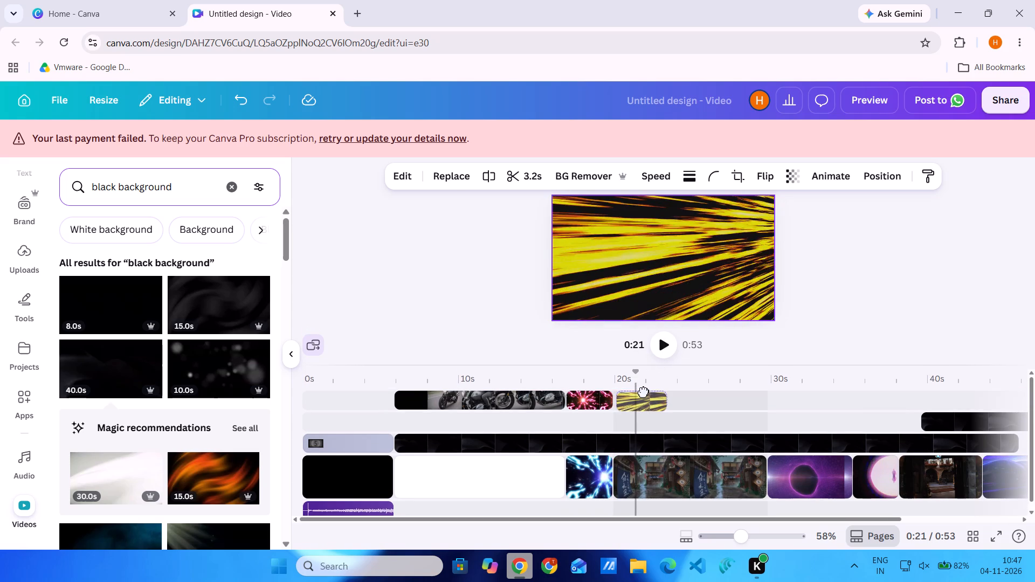
left_click_drag(644, 392, 641, 393)
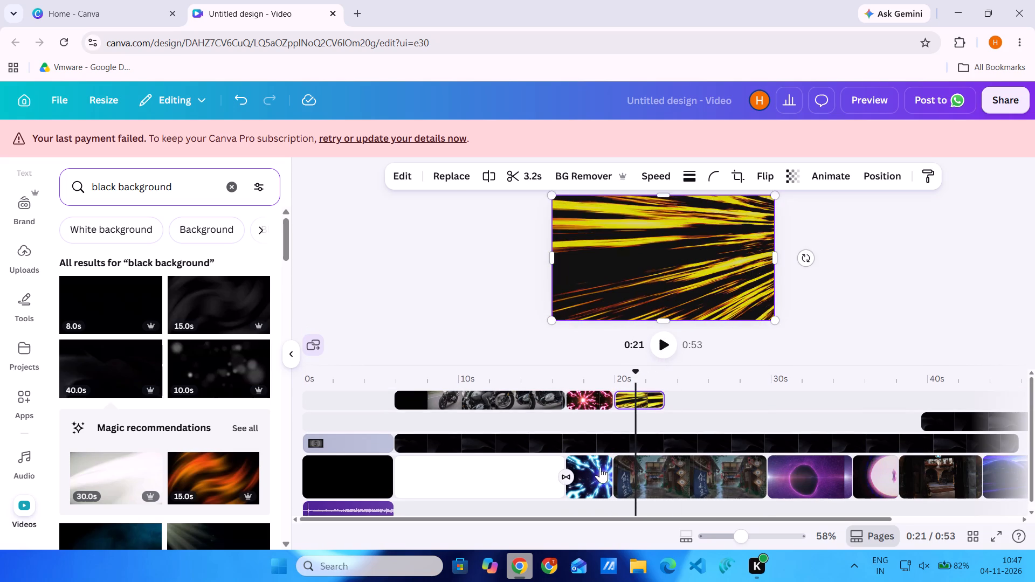
Move the blue anime-effect clip from the main page track onto the bike clip's layer track, directly after the red clip.
left_click_drag(598, 467, 627, 424)
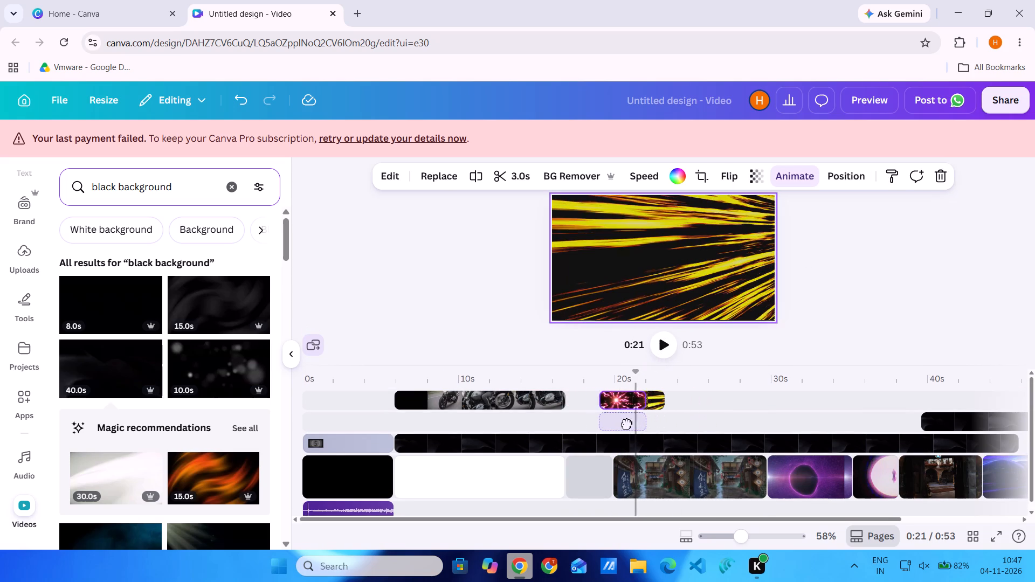
left_click_drag(627, 424, 601, 427)
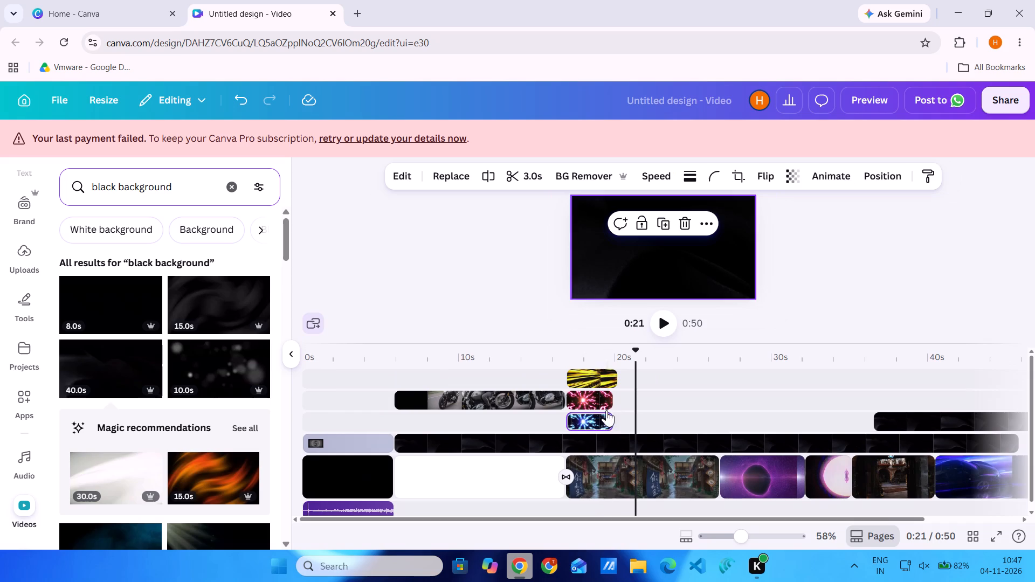
left_click_drag(599, 419, 636, 393)
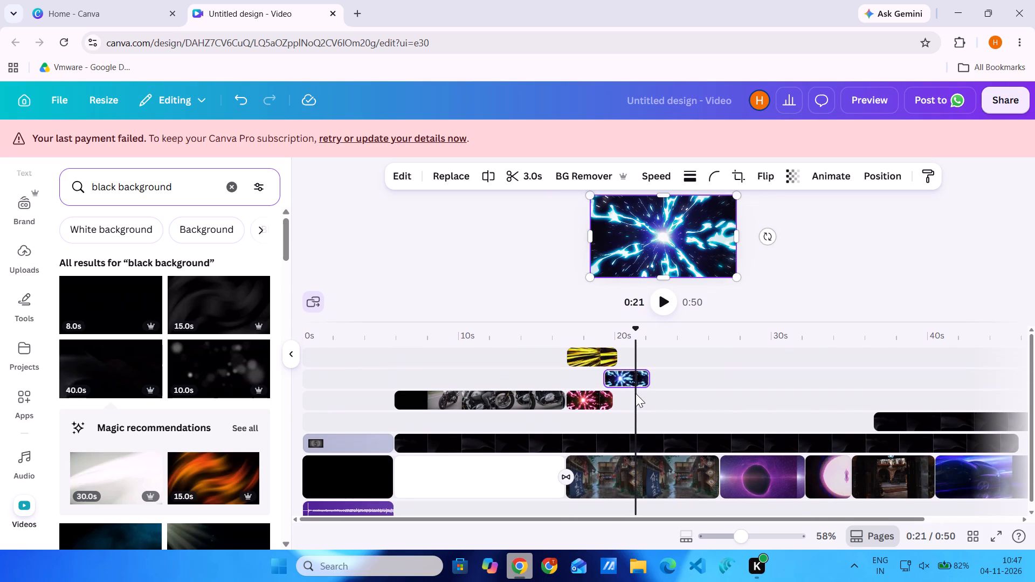
left_click_drag(624, 379, 638, 396)
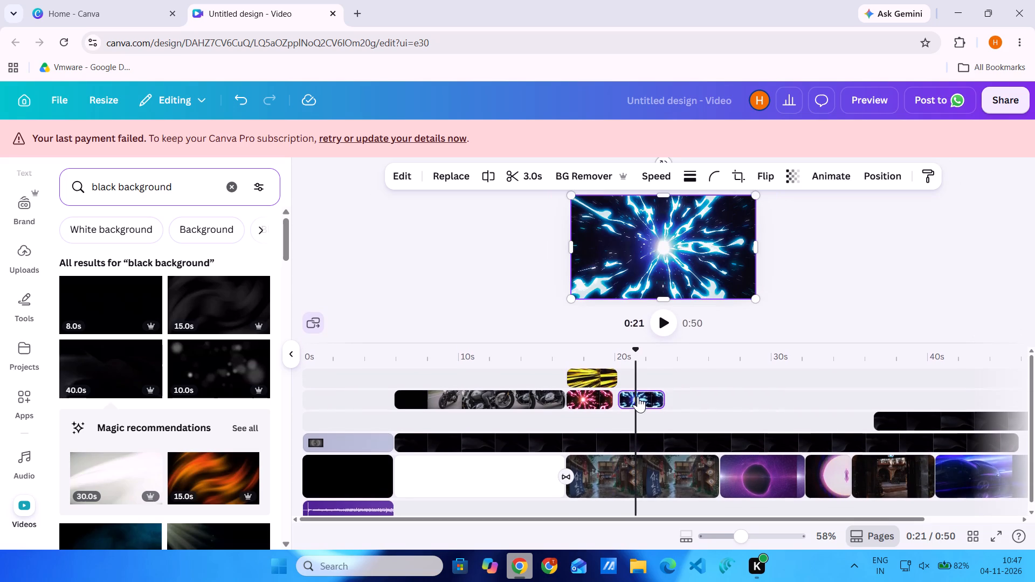
left_click_drag(633, 392, 624, 392)
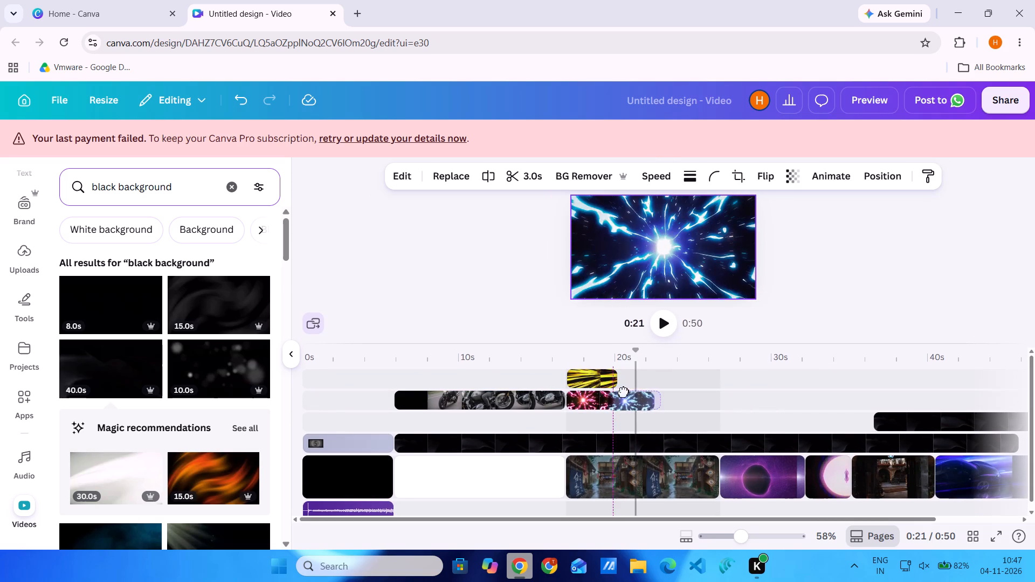
left_click_drag(624, 392, 624, 391)
Place the yellow anime-effect clip directly after the blue clip on the bike clip's layer track.
left_click_drag(595, 379, 698, 399)
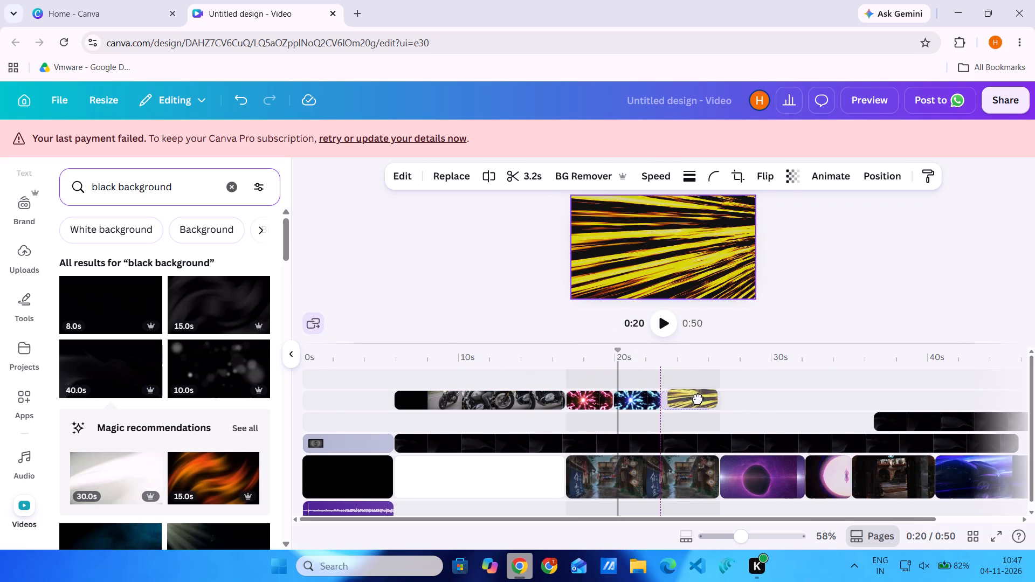
left_click_drag(698, 399, 689, 398)
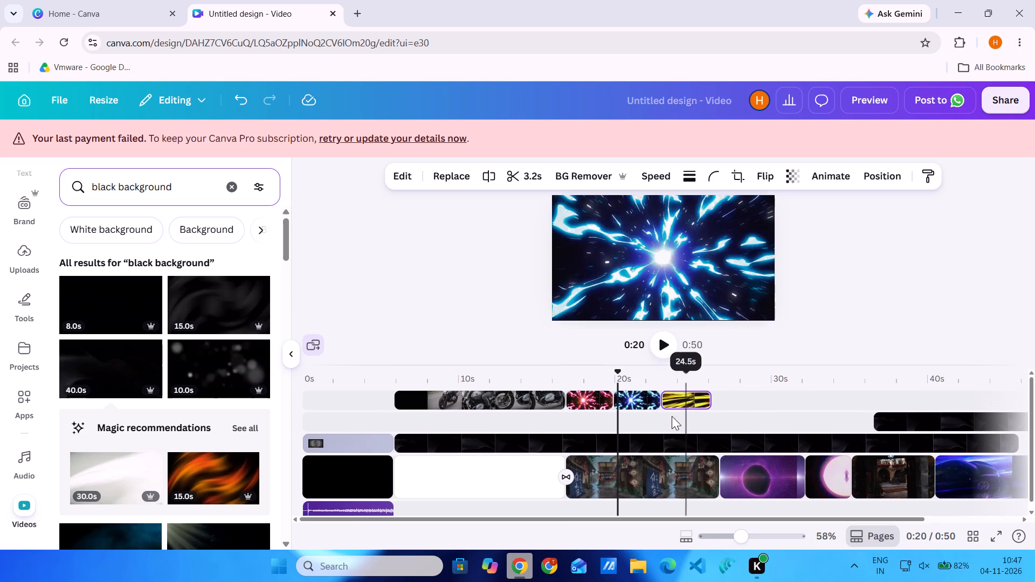
Move the Japanese street clip from the main page track onto the bike clip's layer track, just after the yellow clip's end.
left_click_drag(644, 456, 650, 401)
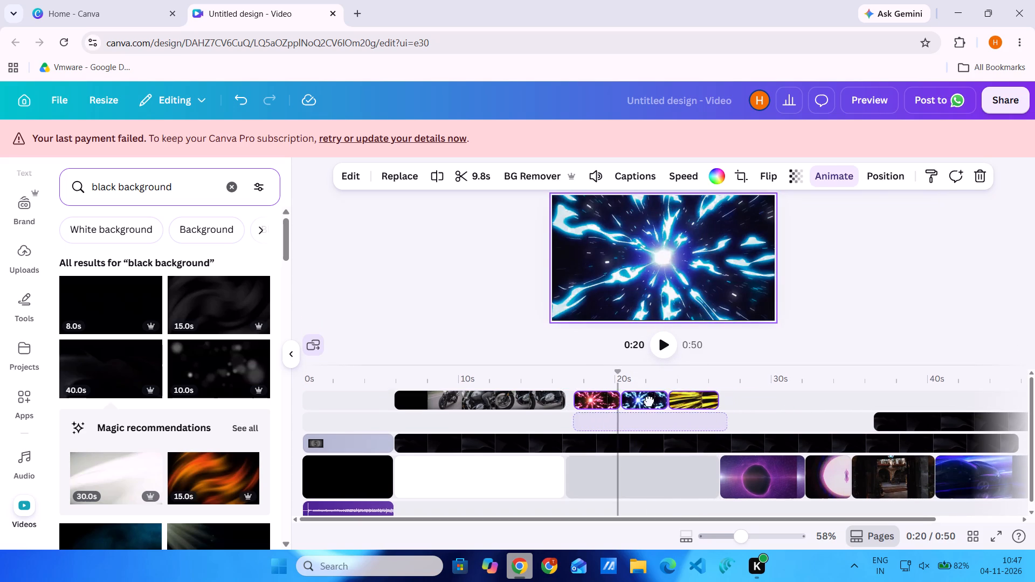
left_click_drag(650, 401, 636, 403)
left_click_drag(640, 417, 812, 387)
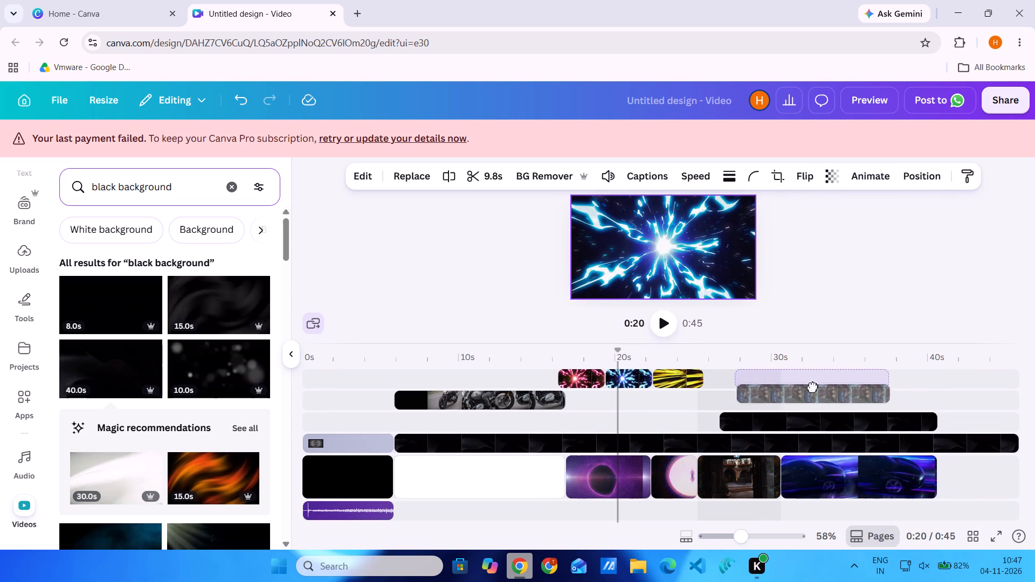
left_click_drag(812, 387, 791, 394)
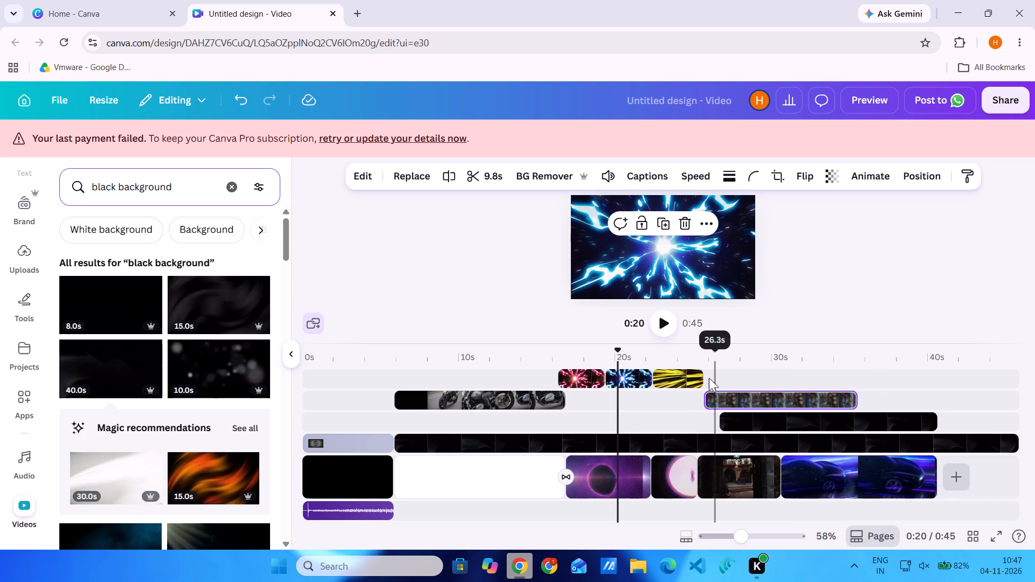
Move the blue and yellow anime-effect clips down onto the bike clip's layer track, ahead of the Japanese street clip.
left_click_drag(646, 380, 645, 399)
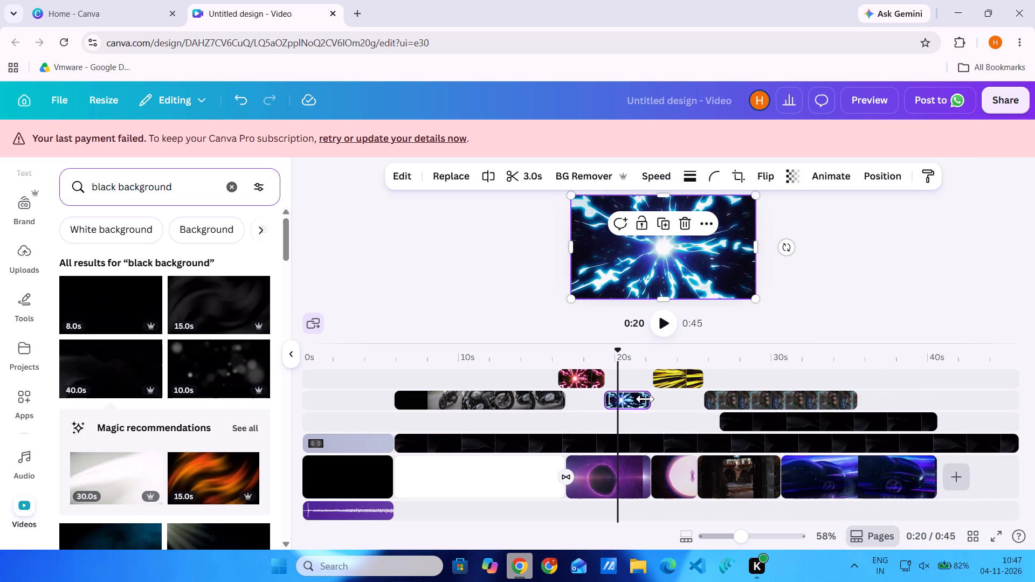
left_click_drag(672, 378, 671, 390)
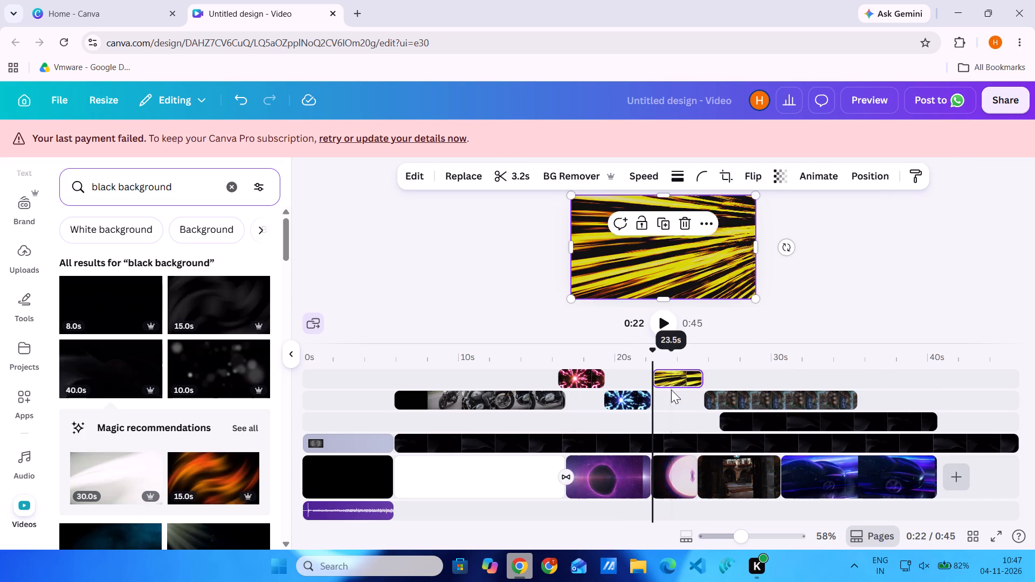
left_click_drag(675, 380, 674, 397)
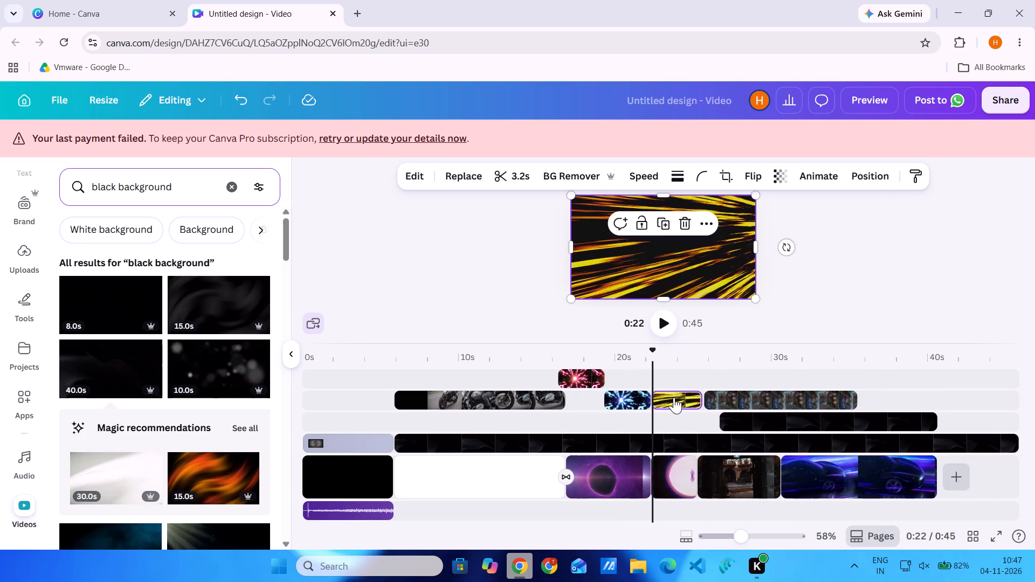
Shift the red anime-effect clip on the top layer track so it starts where the bike clip ends.
left_click_drag(585, 366, 585, 382)
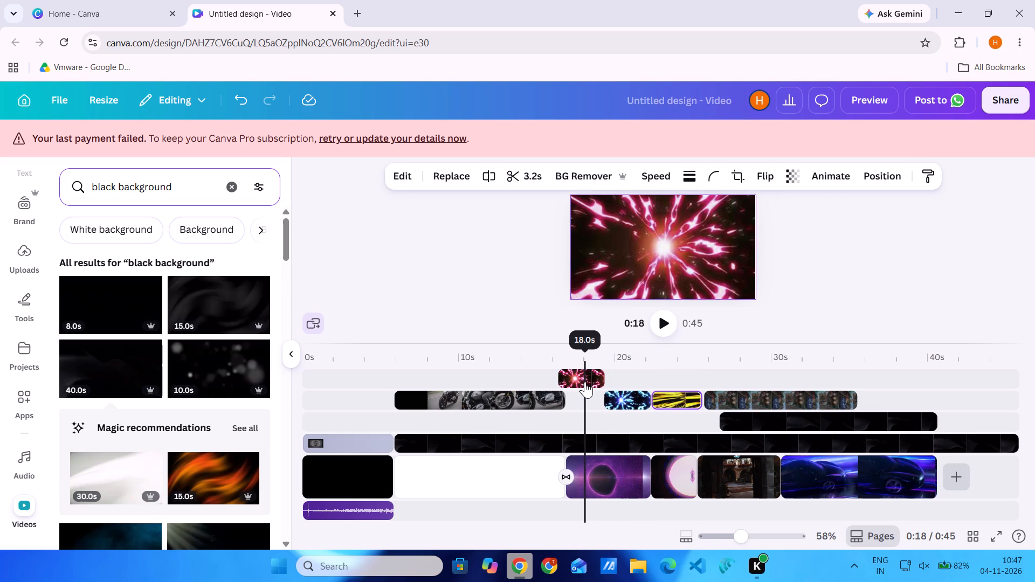
left_click_drag(585, 382, 585, 383)
left_click_drag(583, 381, 587, 399)
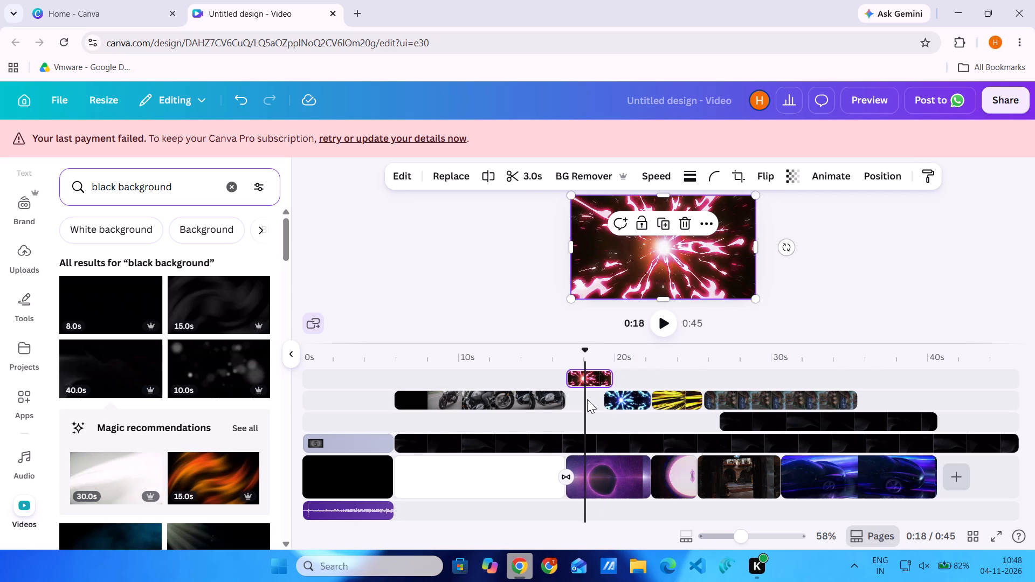
left_click(537, 394)
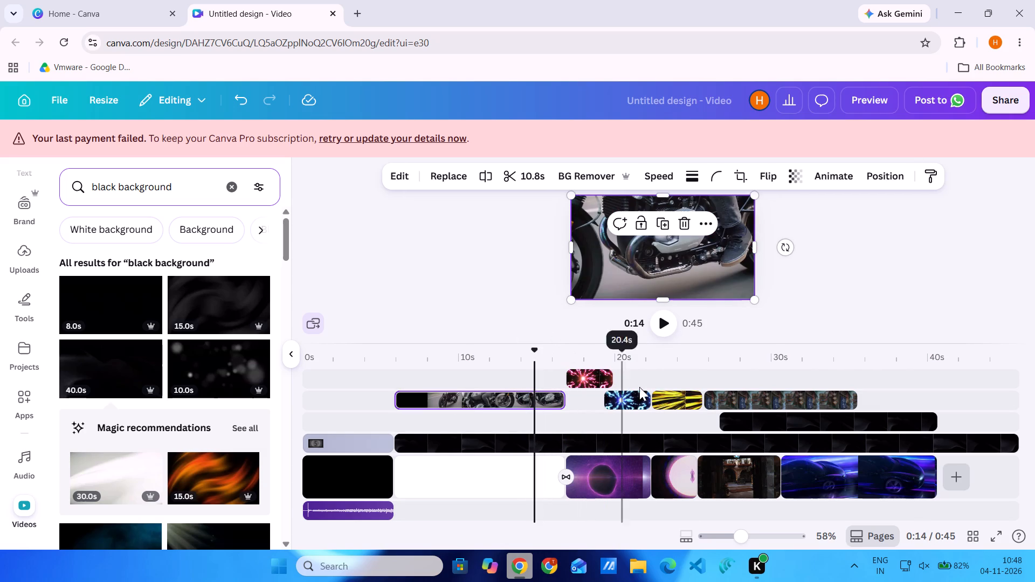
Shift the Japanese street clip slightly later on its layer track, leaving a small gap after the yellow clip.
left_click_drag(729, 385, 742, 387)
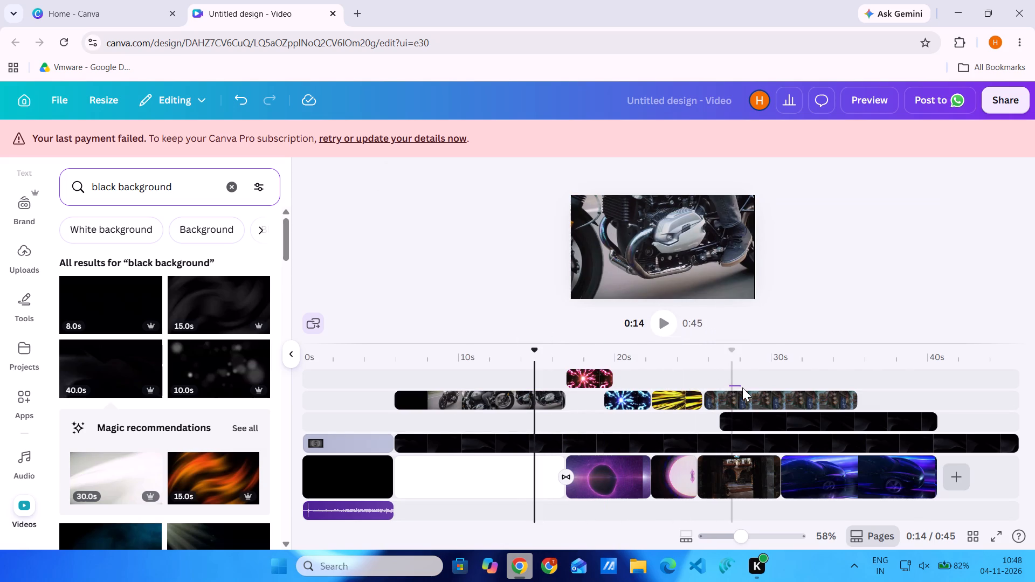
left_click_drag(742, 387, 746, 389)
left_click_drag(741, 397, 762, 398)
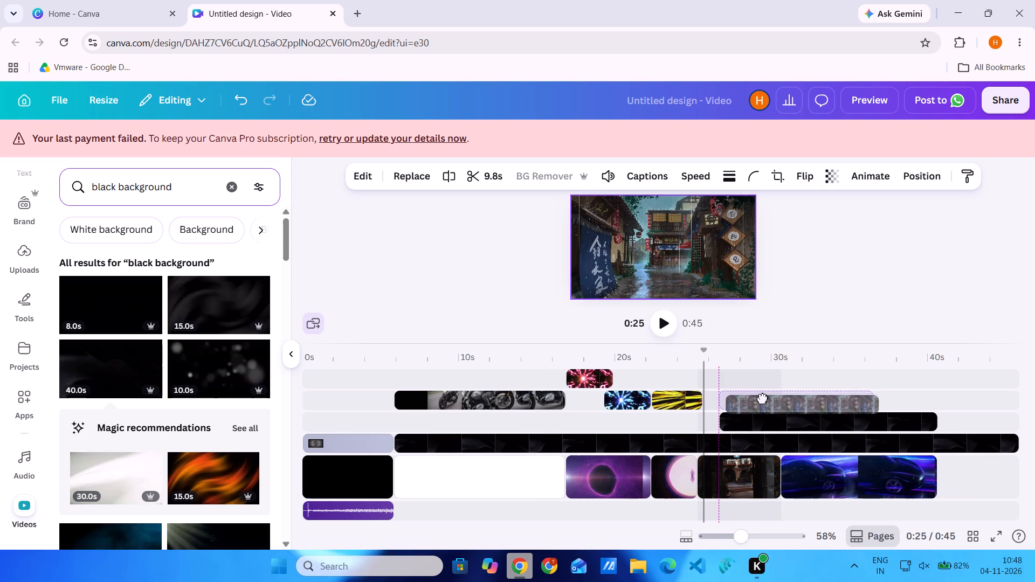
left_click_drag(762, 398, 753, 396)
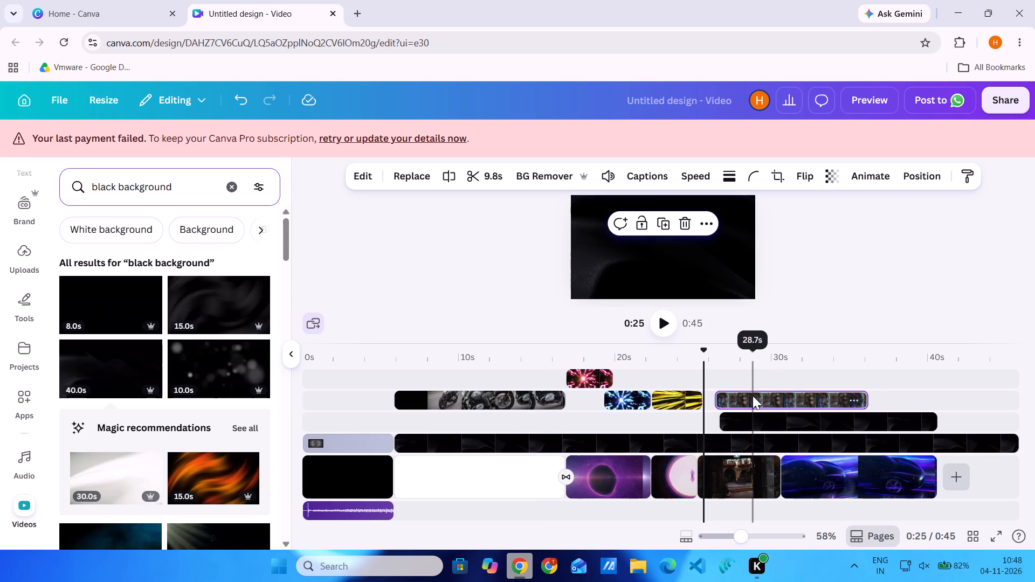
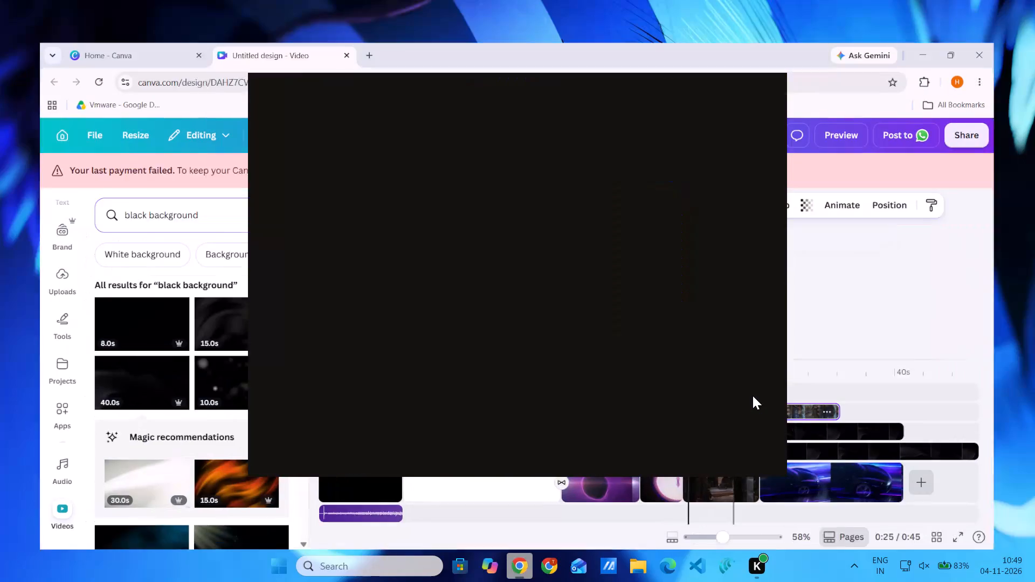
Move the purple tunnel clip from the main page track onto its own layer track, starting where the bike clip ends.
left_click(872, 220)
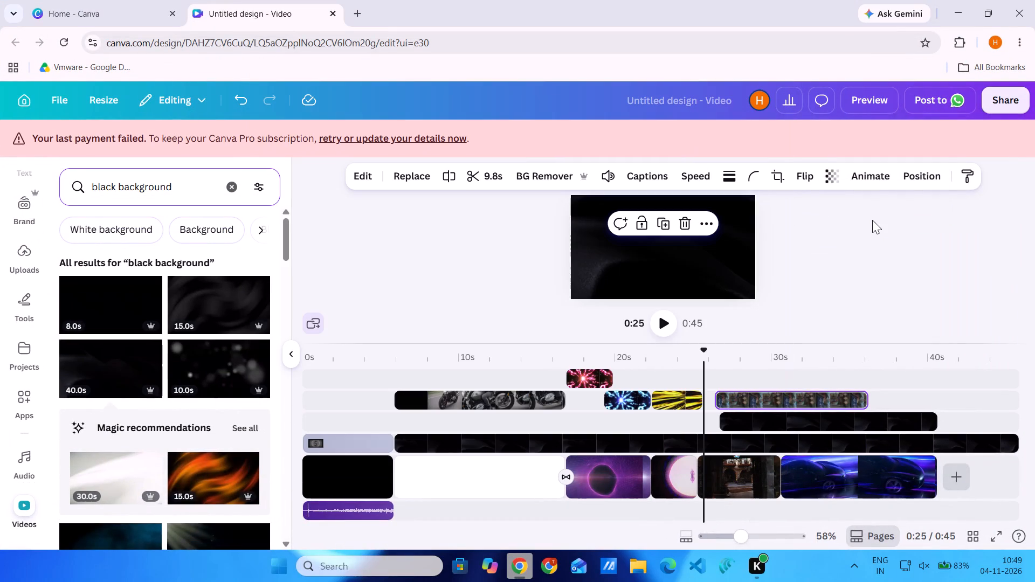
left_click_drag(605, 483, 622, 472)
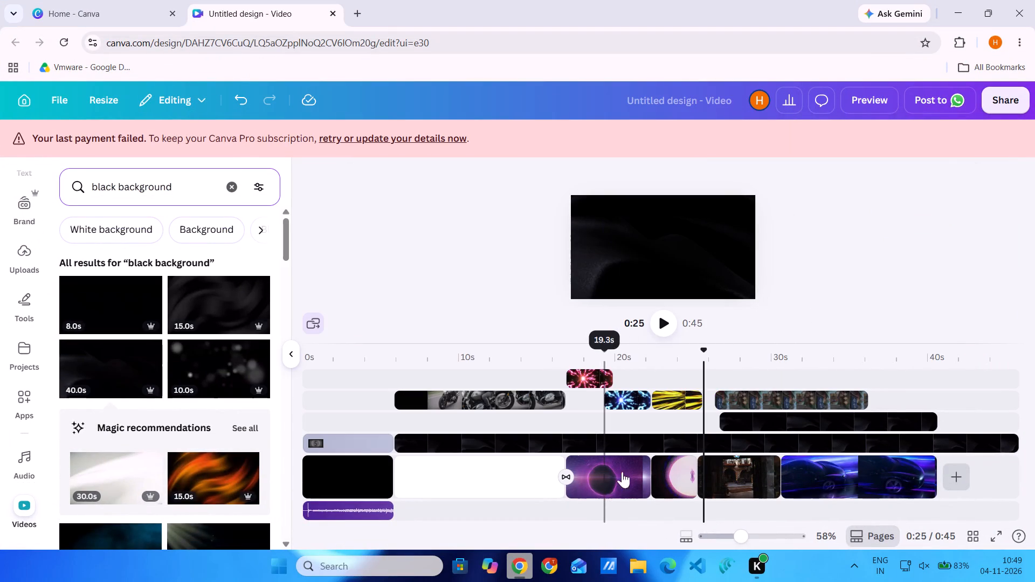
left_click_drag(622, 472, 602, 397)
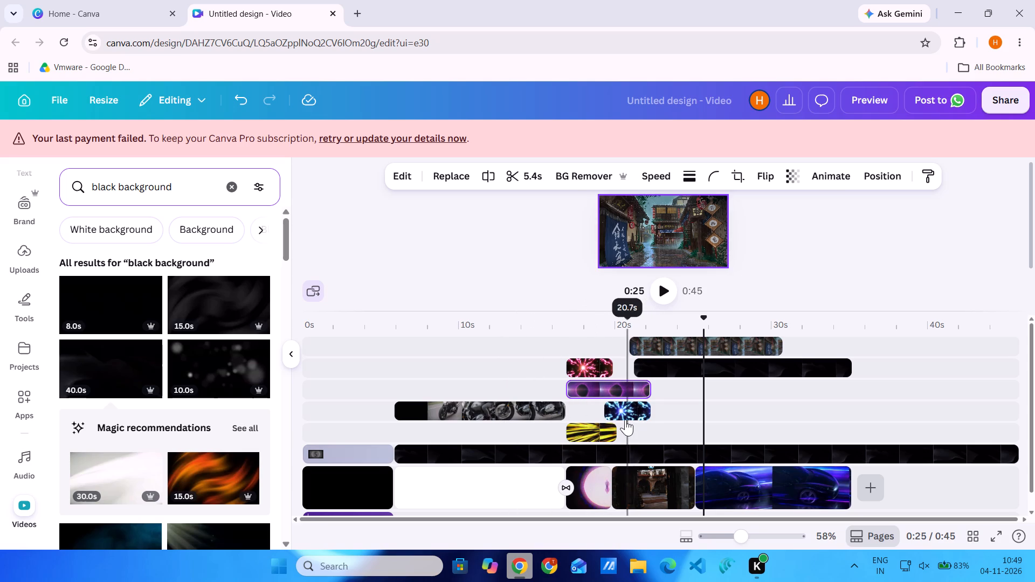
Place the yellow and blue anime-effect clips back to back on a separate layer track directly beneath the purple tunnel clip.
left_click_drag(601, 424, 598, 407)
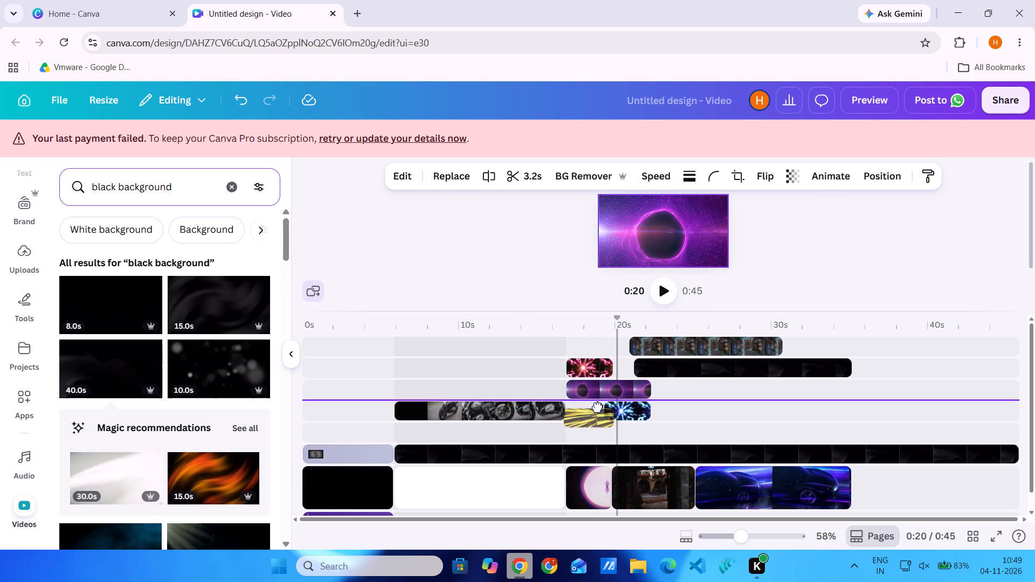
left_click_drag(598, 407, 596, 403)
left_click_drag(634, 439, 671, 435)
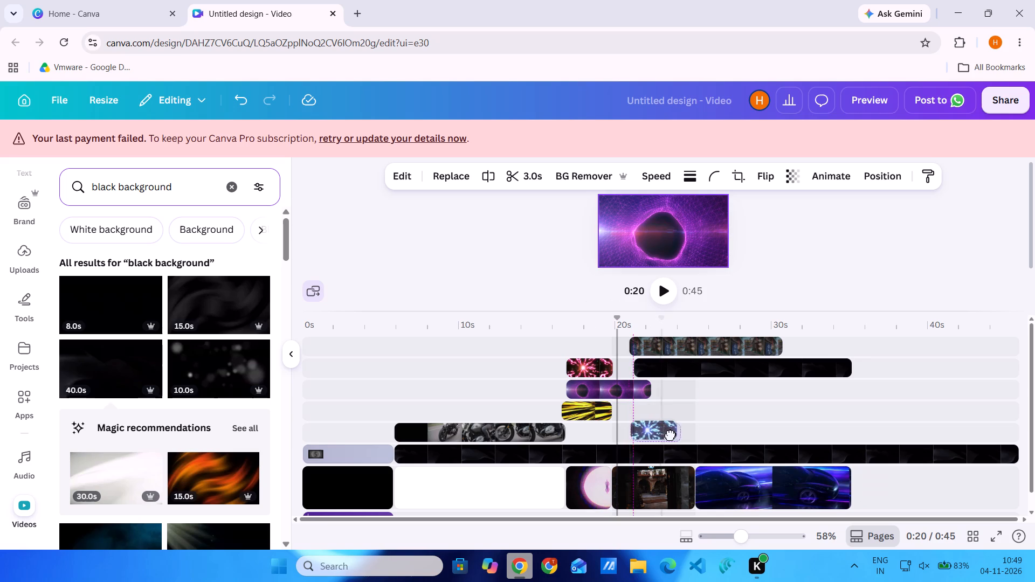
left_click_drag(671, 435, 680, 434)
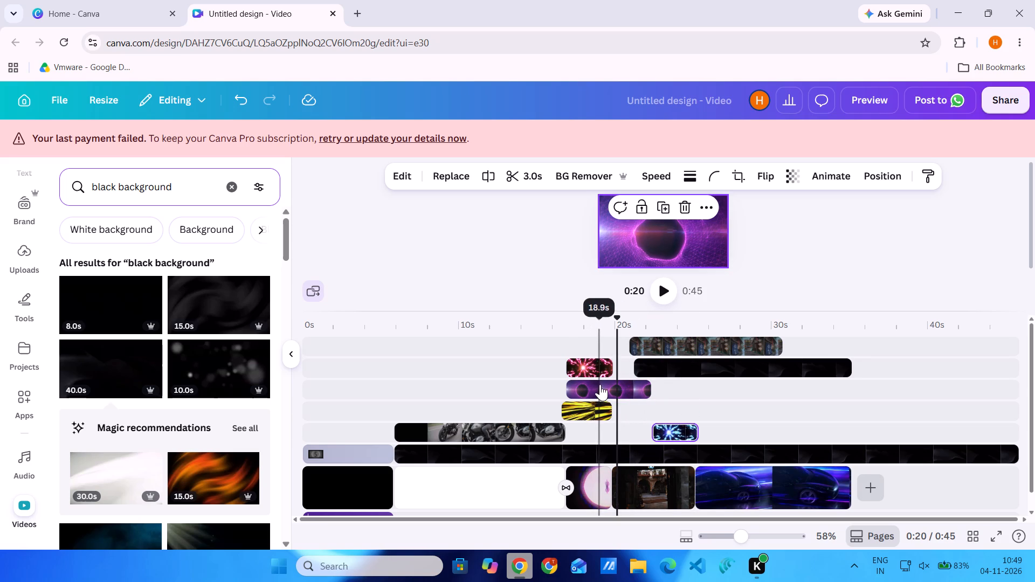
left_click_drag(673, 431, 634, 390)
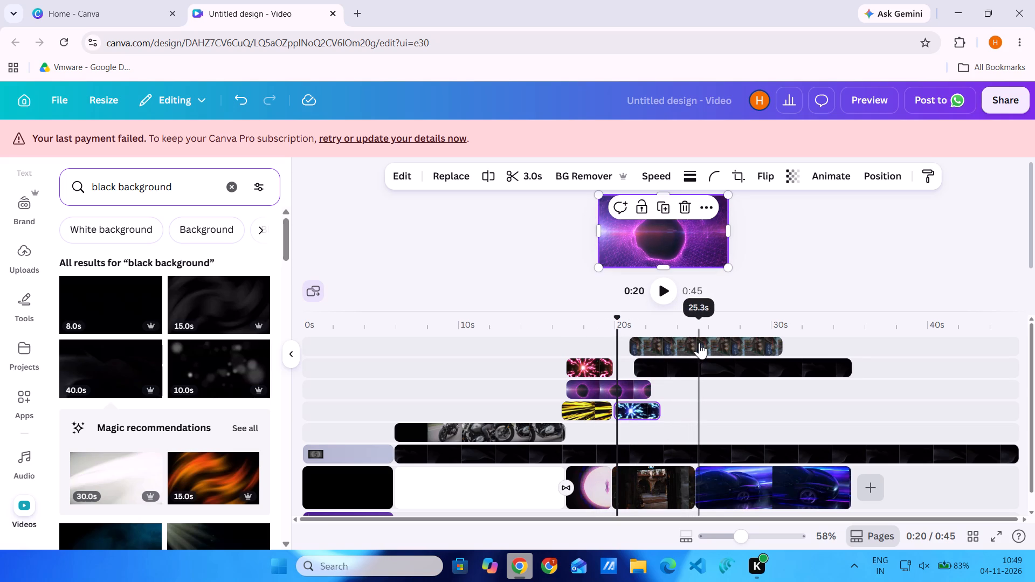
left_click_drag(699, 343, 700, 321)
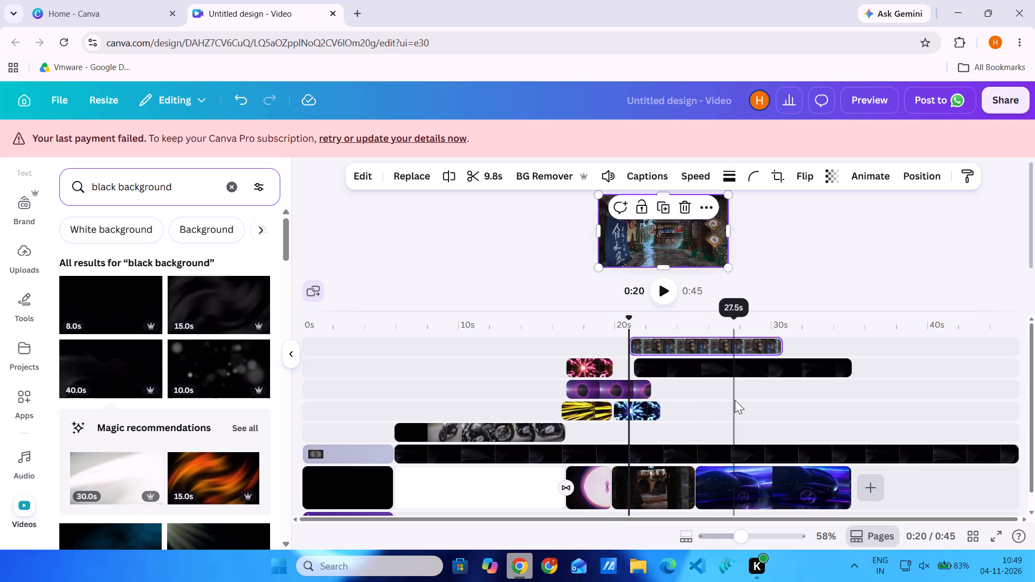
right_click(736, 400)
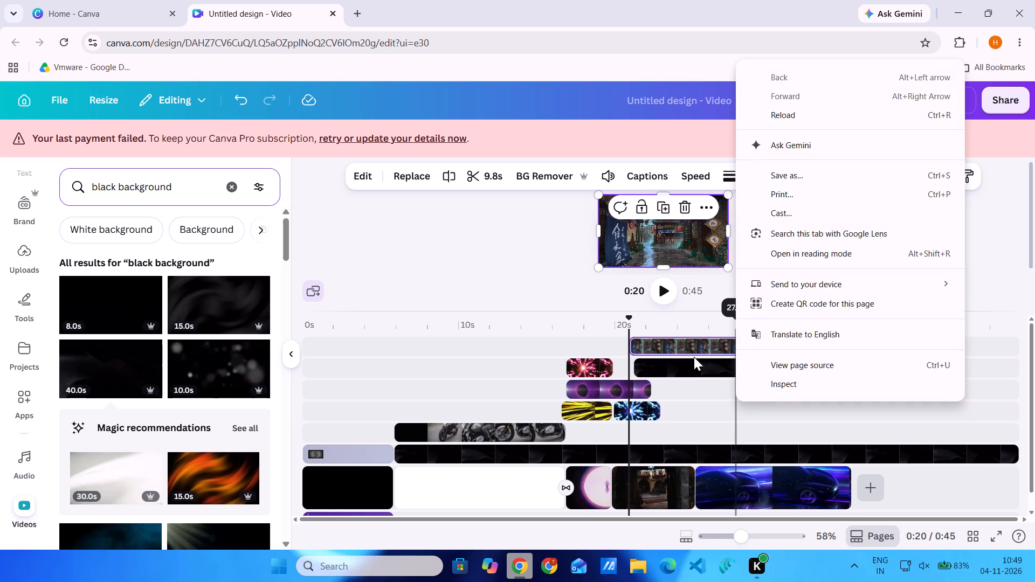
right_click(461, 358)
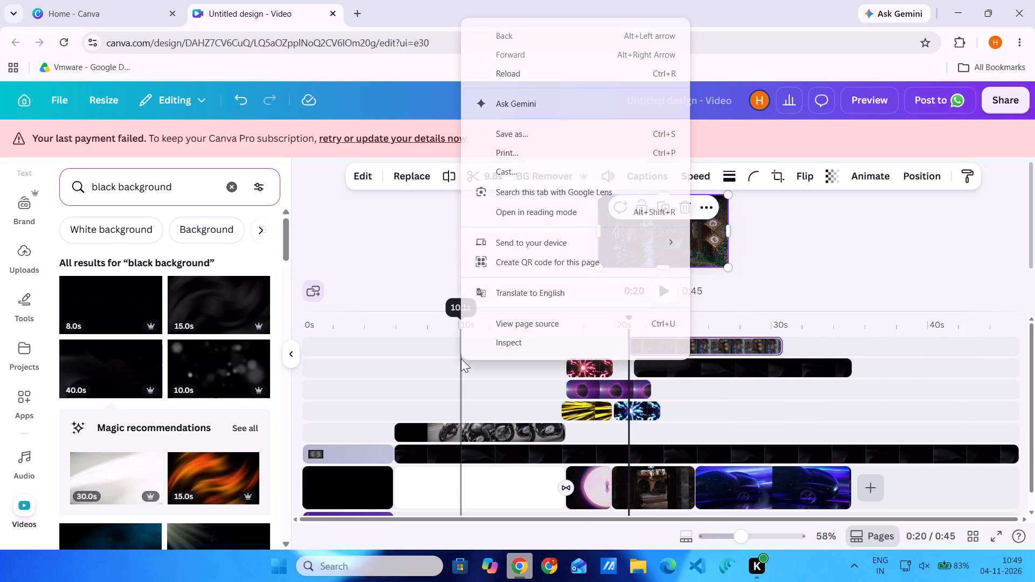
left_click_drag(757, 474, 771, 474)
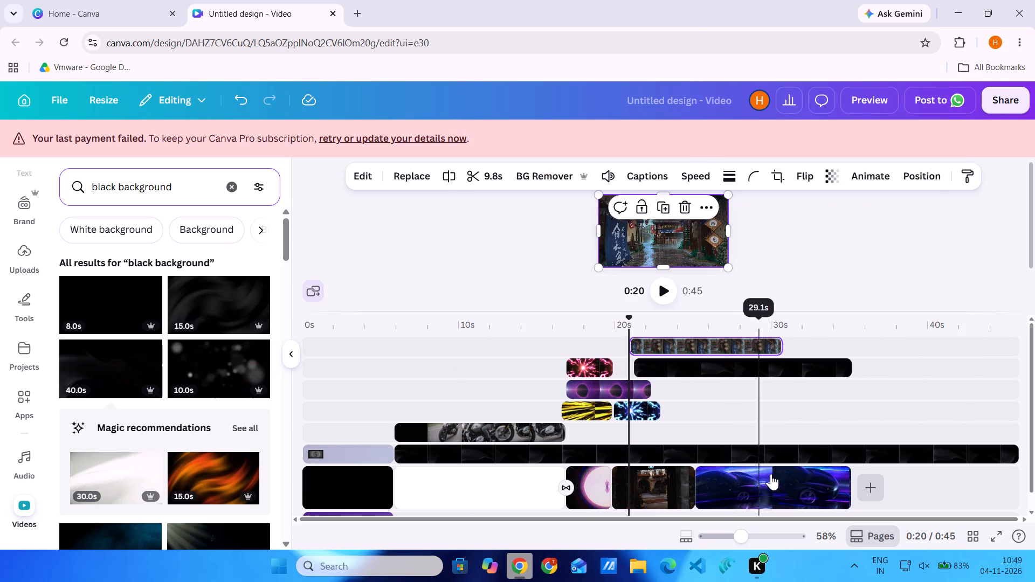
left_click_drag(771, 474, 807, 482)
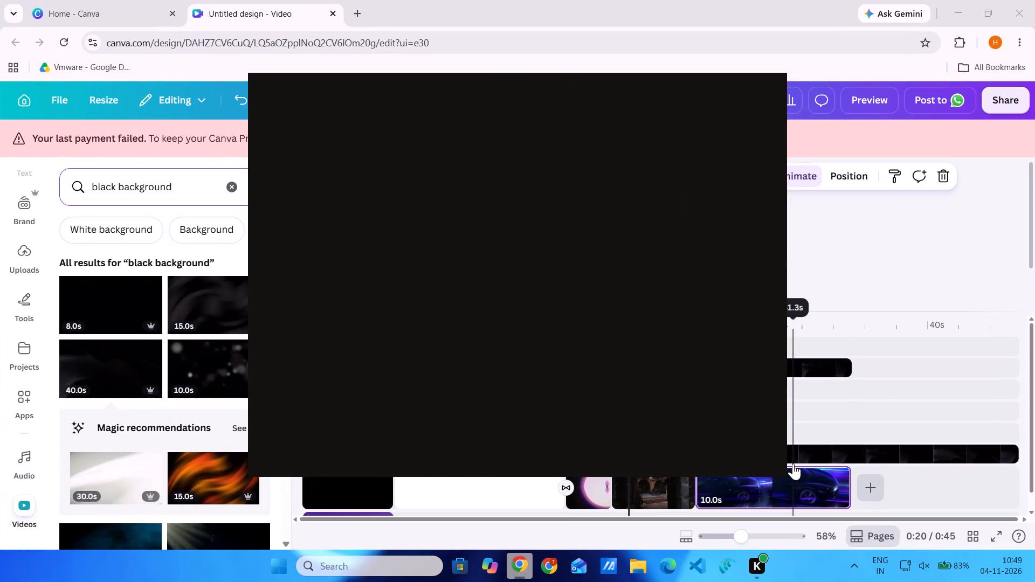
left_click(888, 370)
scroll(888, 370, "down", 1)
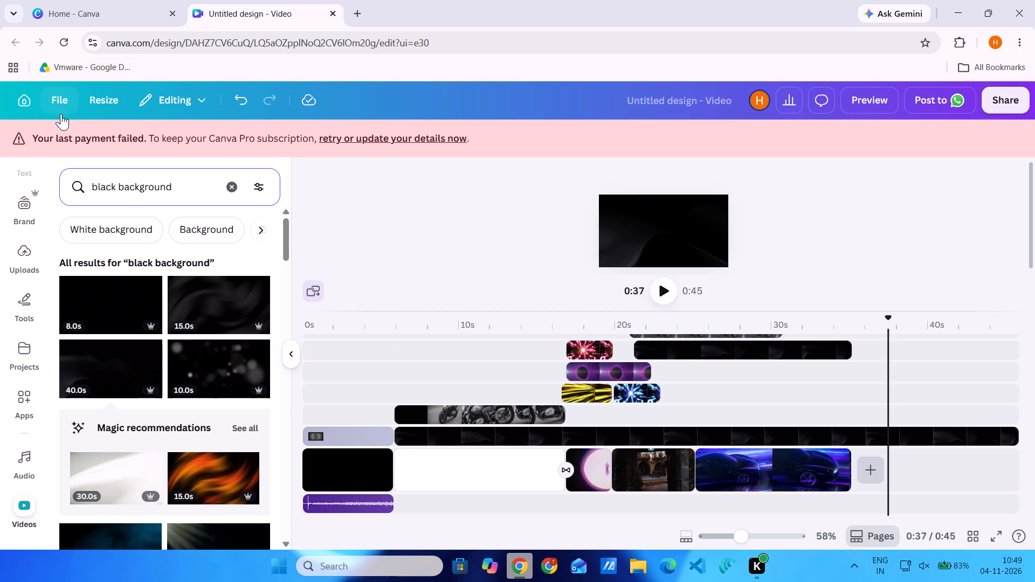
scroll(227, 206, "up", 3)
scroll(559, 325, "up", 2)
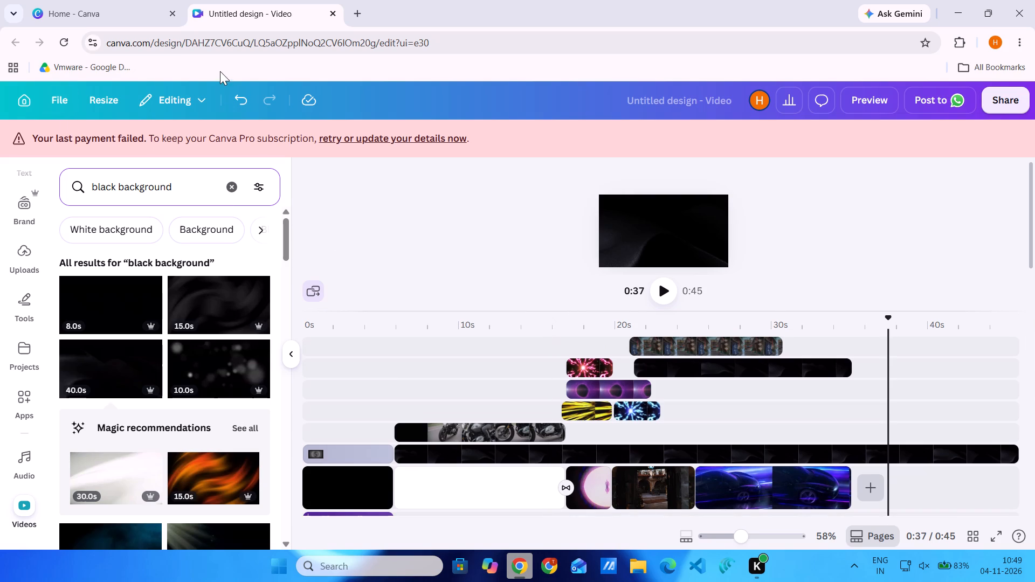
Undo the recent edits until all scene clips are back on the main page track, with a short black overlay above the car clip.
triple_click(240, 90)
triple_click(240, 90)
triple_click(240, 90)
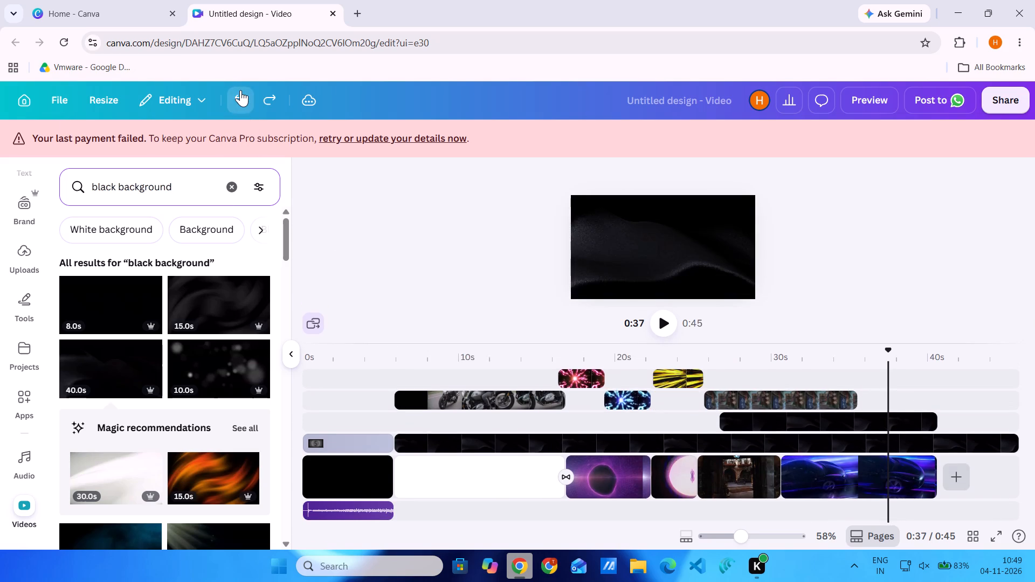
triple_click(240, 90)
triple_click(240, 90)
triple_click(240, 90)
triple_click(240, 90)
right_click(240, 90)
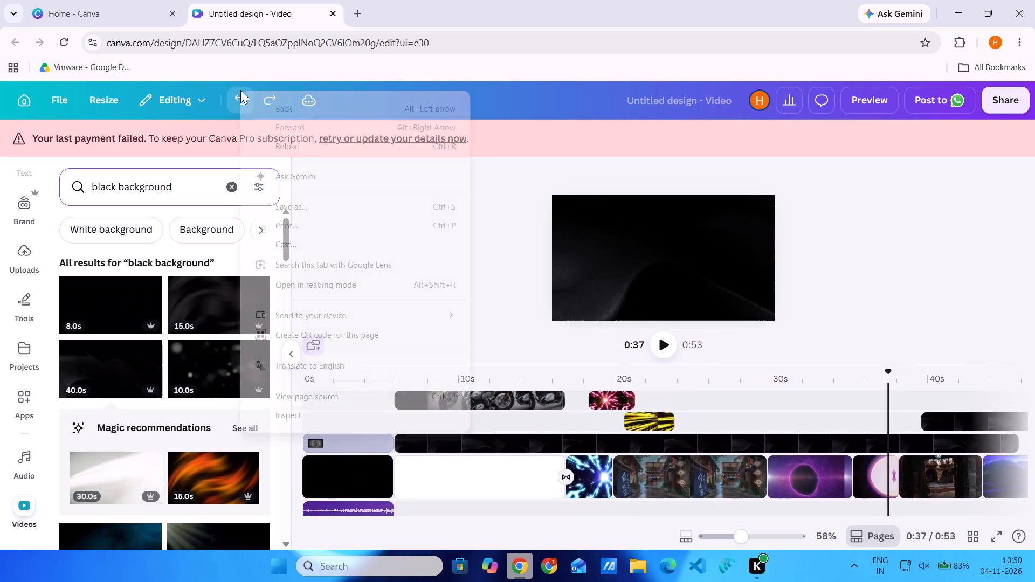
triple_click(240, 90)
triple_click(240, 90)
triple_click(240, 90)
left_click(240, 90)
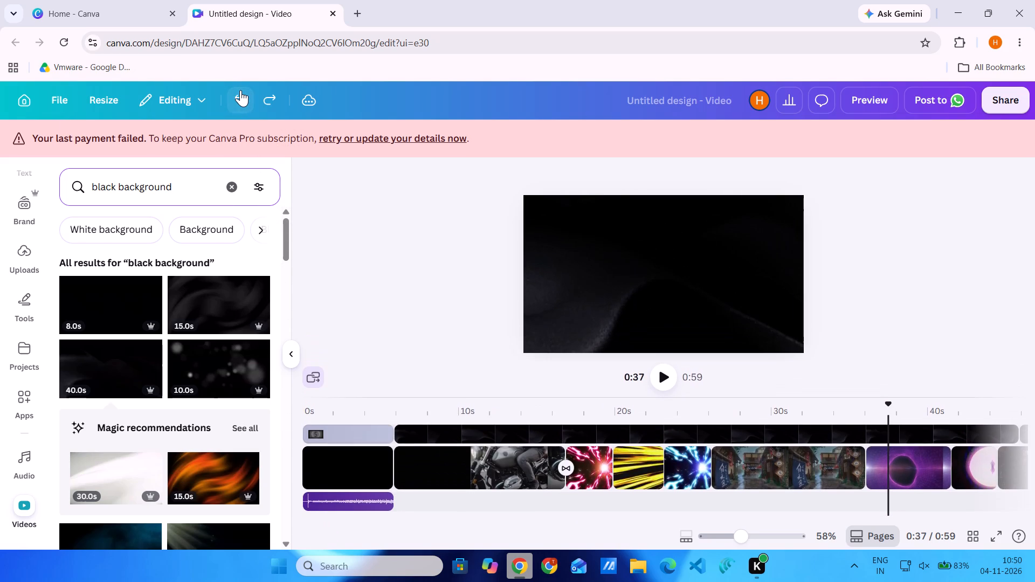
left_click(240, 90)
left_click(240, 90)
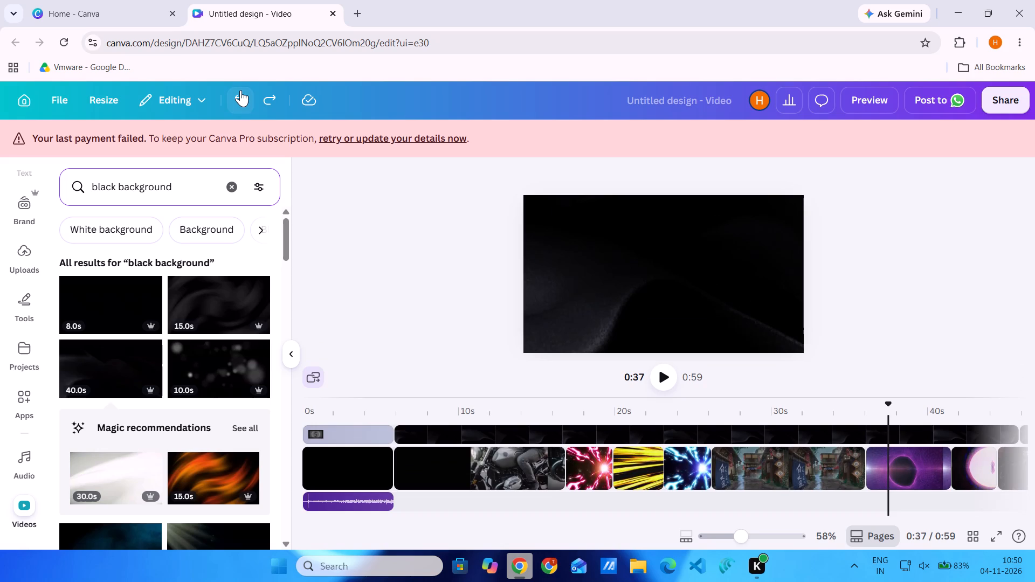
left_click(240, 90)
left_click(240, 90)
left_click(240, 90)
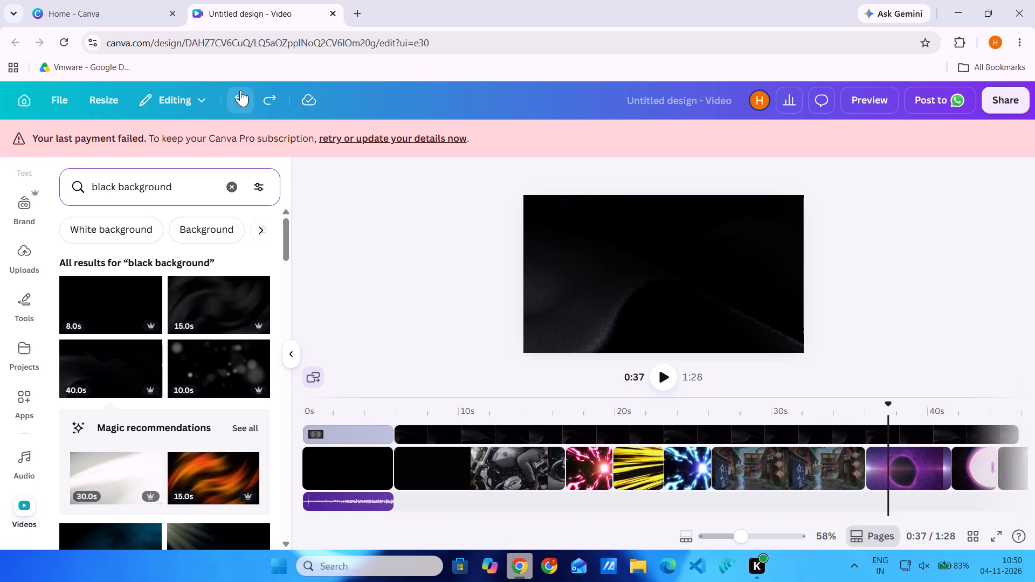
triple_click(240, 90)
triple_click(240, 90)
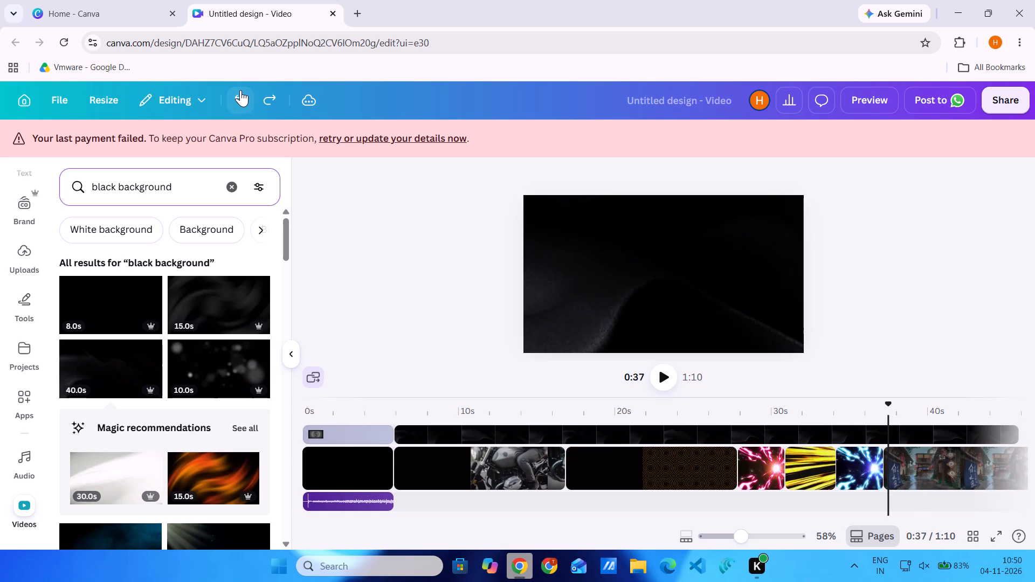
left_click(240, 90)
left_click(240, 90)
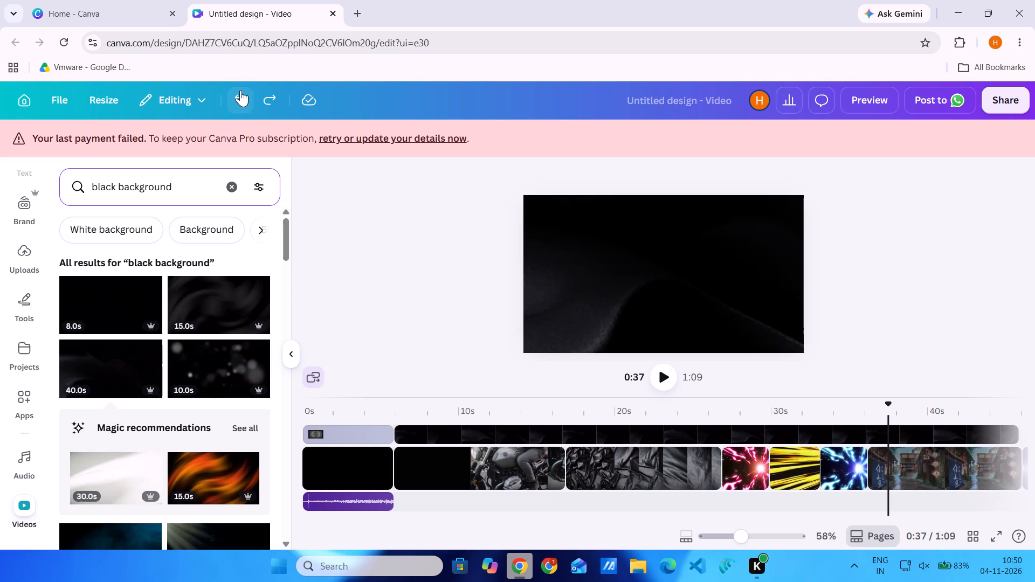
left_click(240, 90)
triple_click(240, 90)
left_click(240, 90)
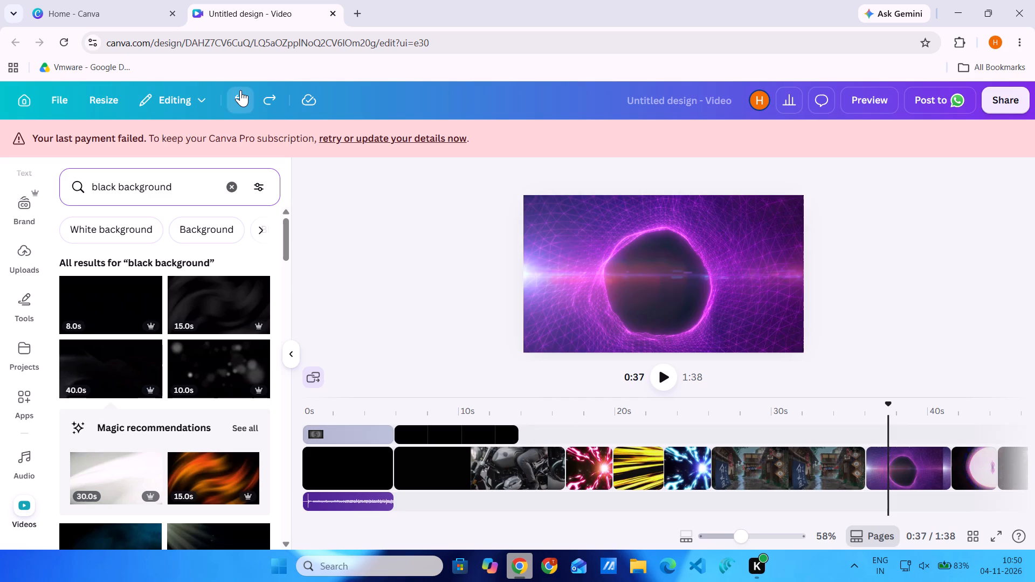
left_click(240, 90)
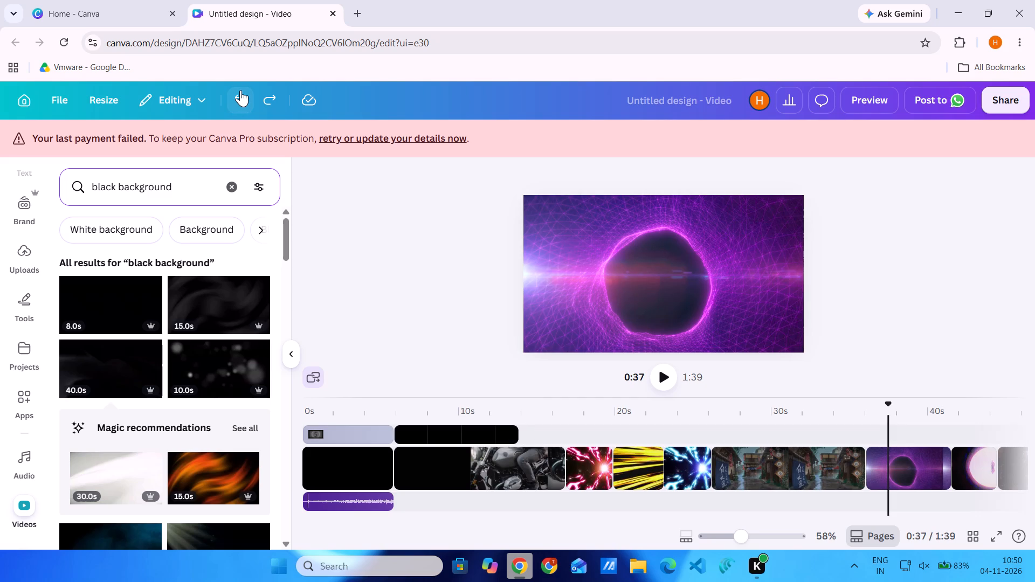
left_click(240, 90)
left_click(240, 90)
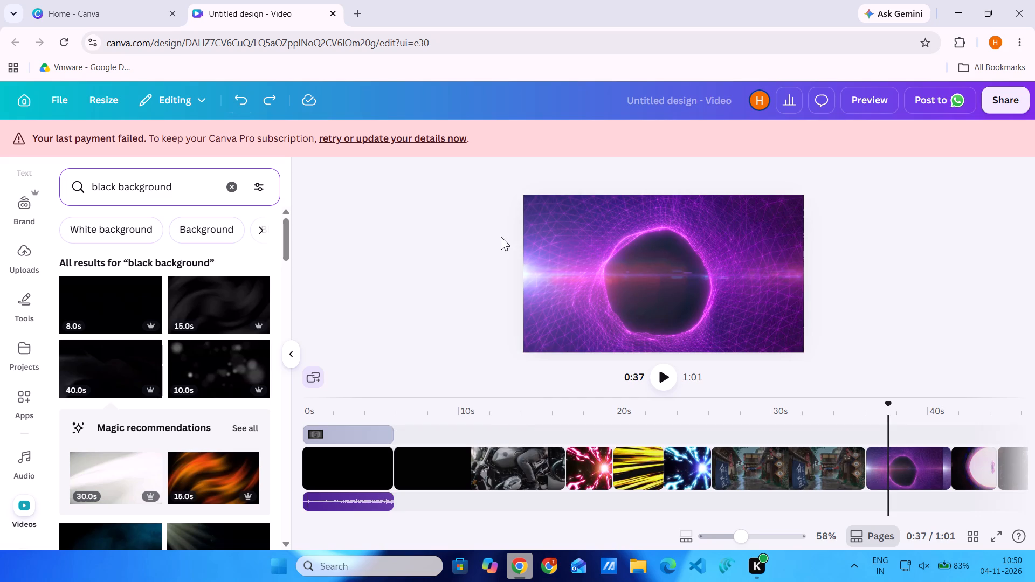
Delete the short black overlay video above the car clip near the end of the timeline.
scroll(510, 454, "left", 4)
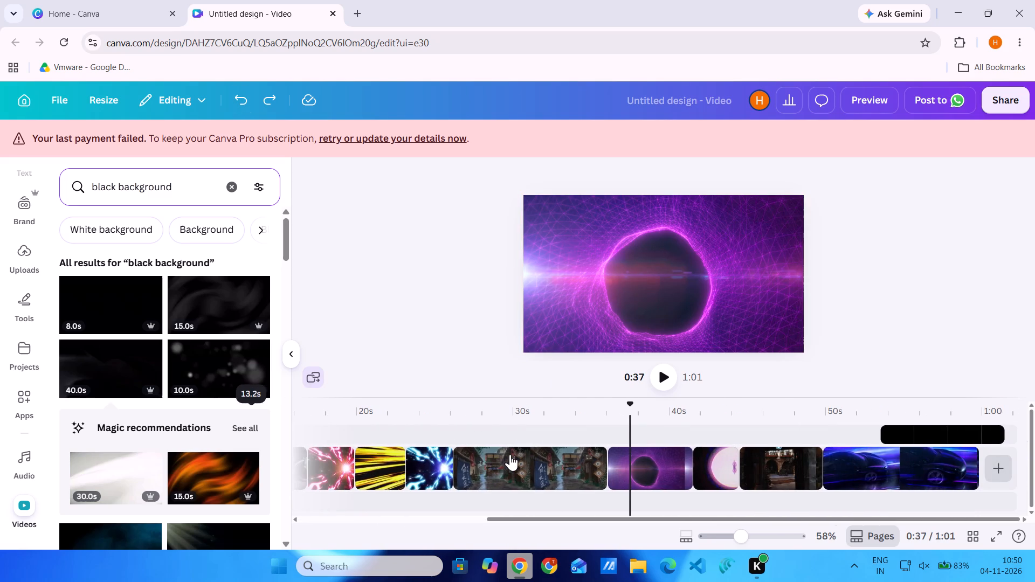
left_click(939, 436)
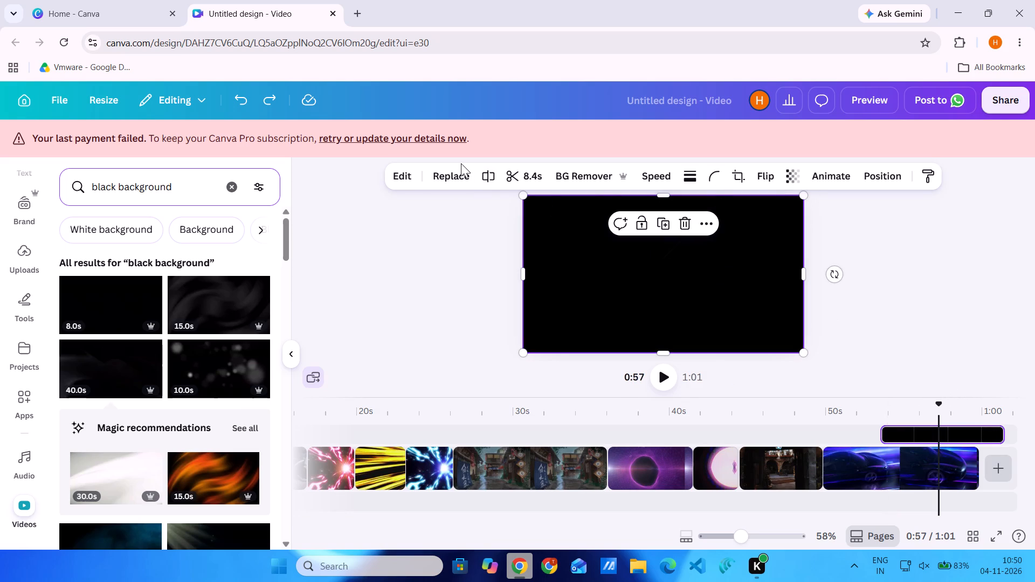
key("Delete")
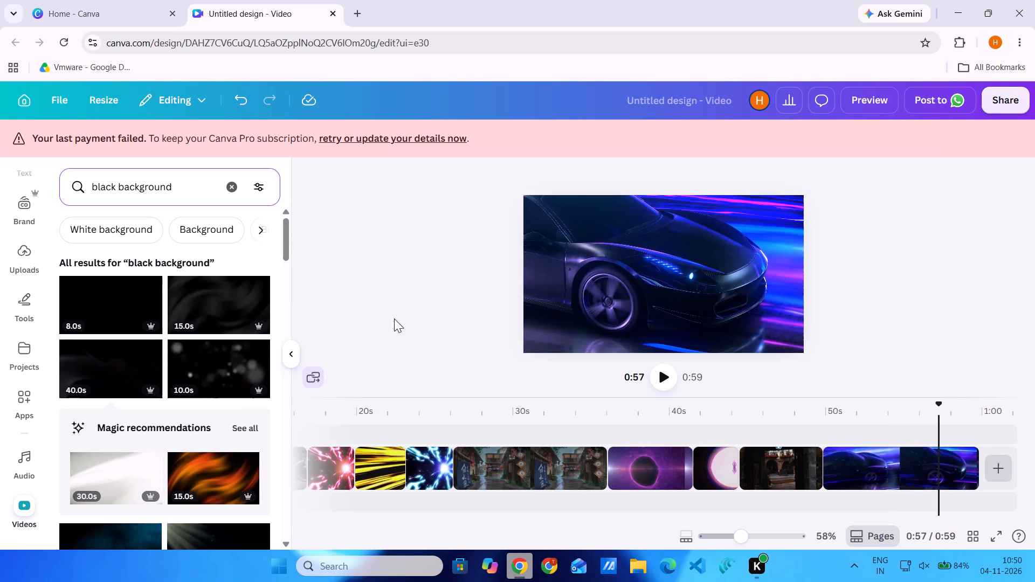
Move the bike clip from the main page track onto the countdown's layer track, starting right after the countdown.
scroll(498, 454, "right", 5)
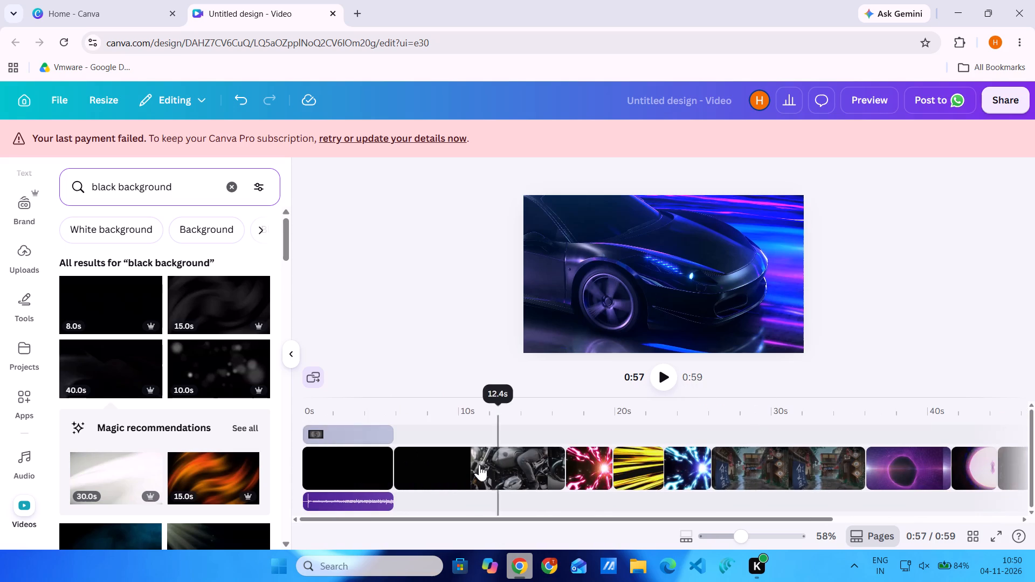
left_click(370, 436)
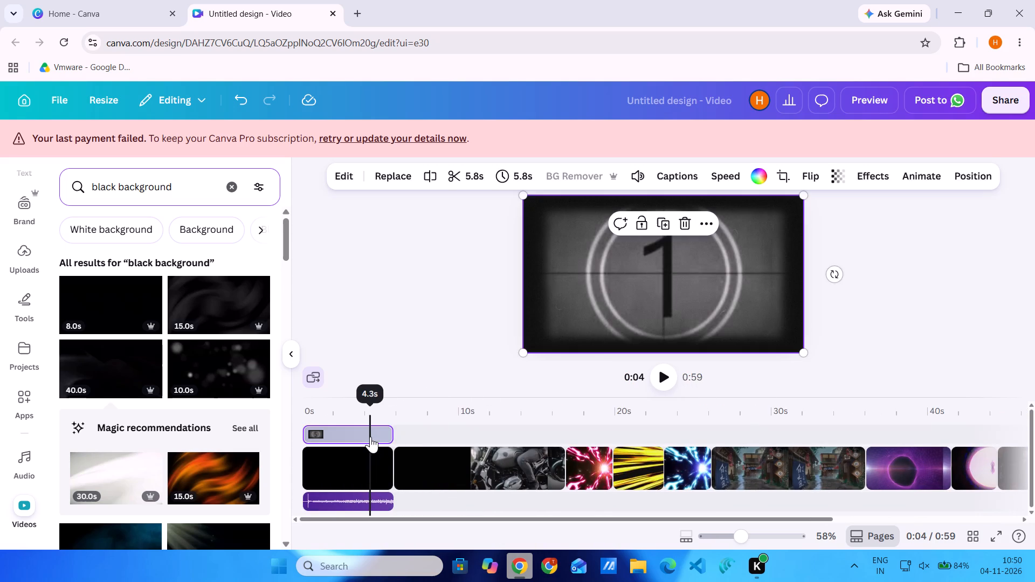
left_click(375, 473)
left_click(375, 473)
double_click(375, 473)
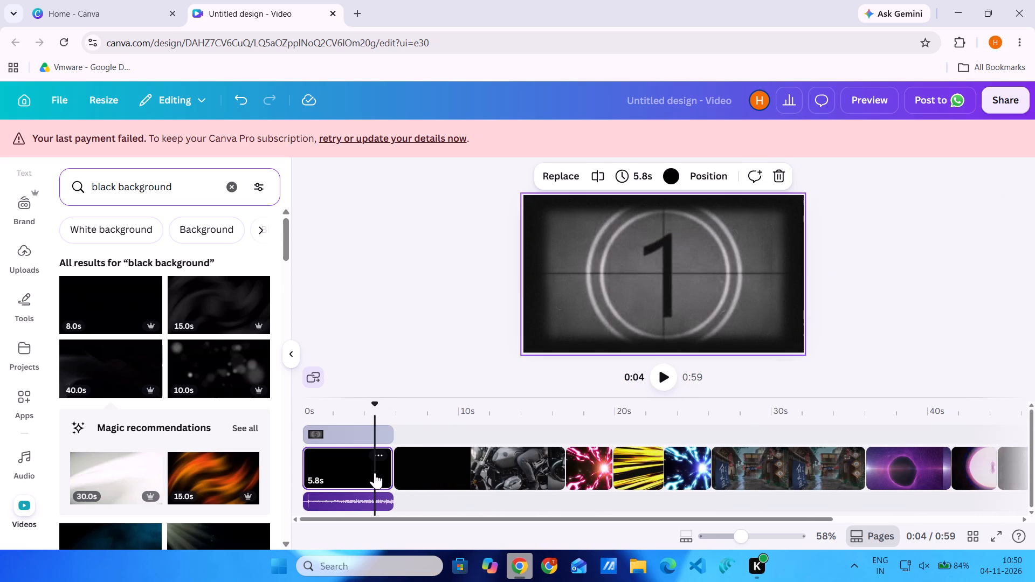
left_click_drag(452, 466, 445, 443)
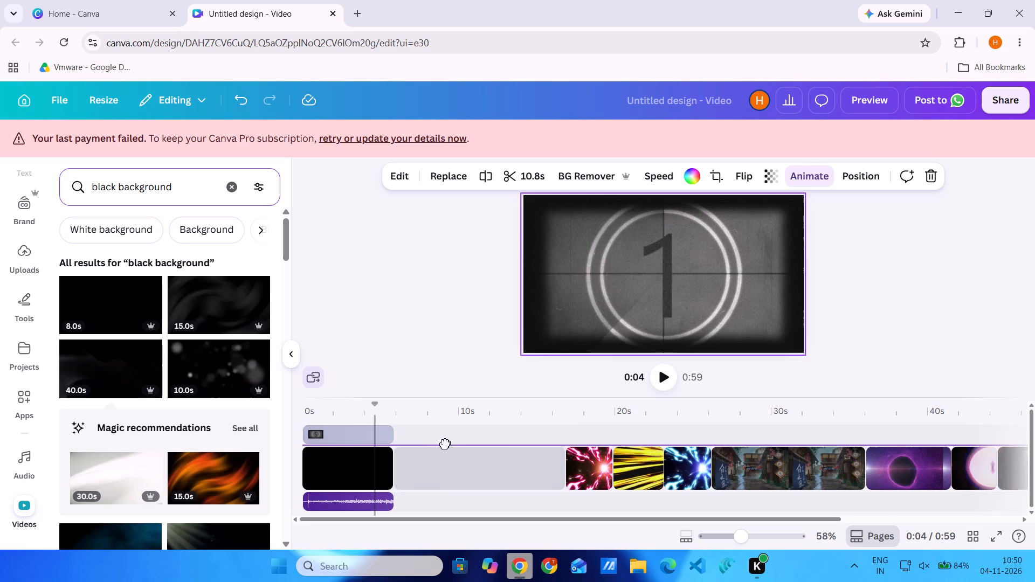
left_click_drag(445, 443, 446, 438)
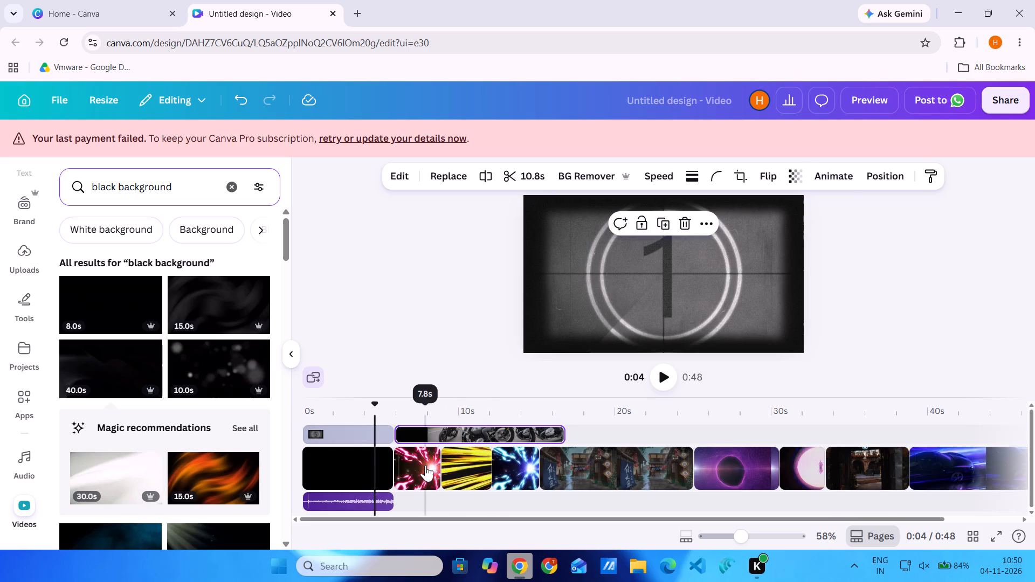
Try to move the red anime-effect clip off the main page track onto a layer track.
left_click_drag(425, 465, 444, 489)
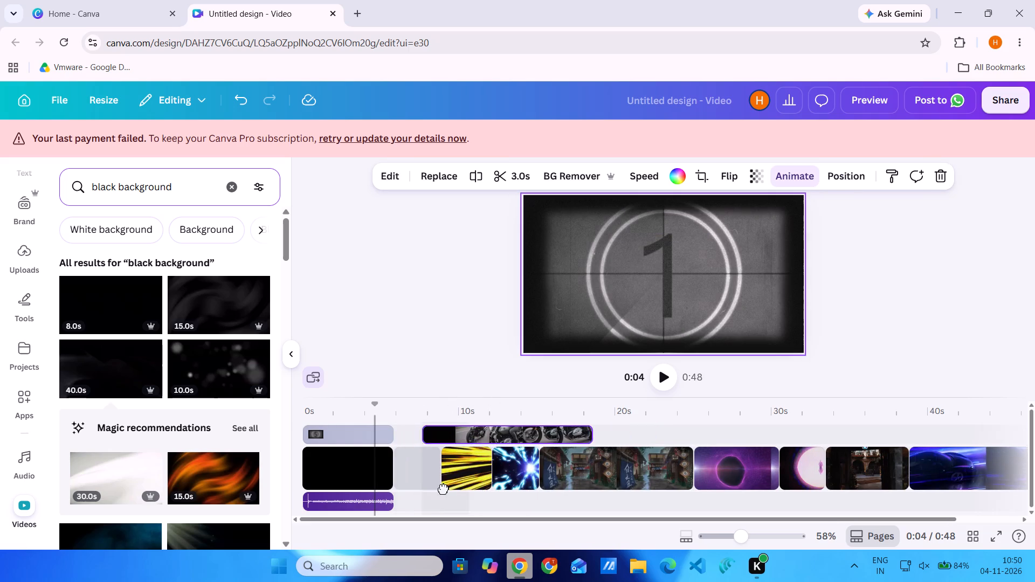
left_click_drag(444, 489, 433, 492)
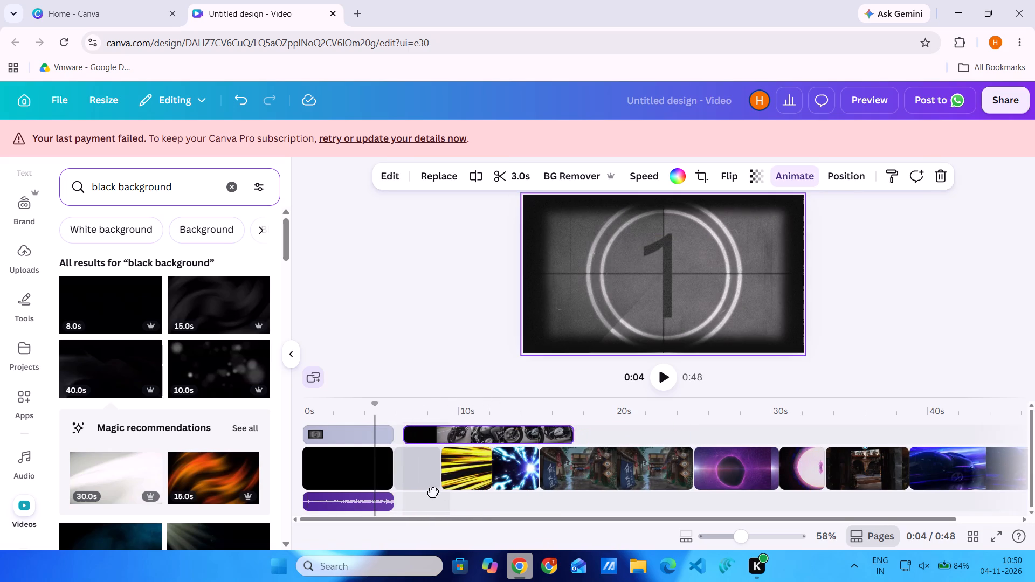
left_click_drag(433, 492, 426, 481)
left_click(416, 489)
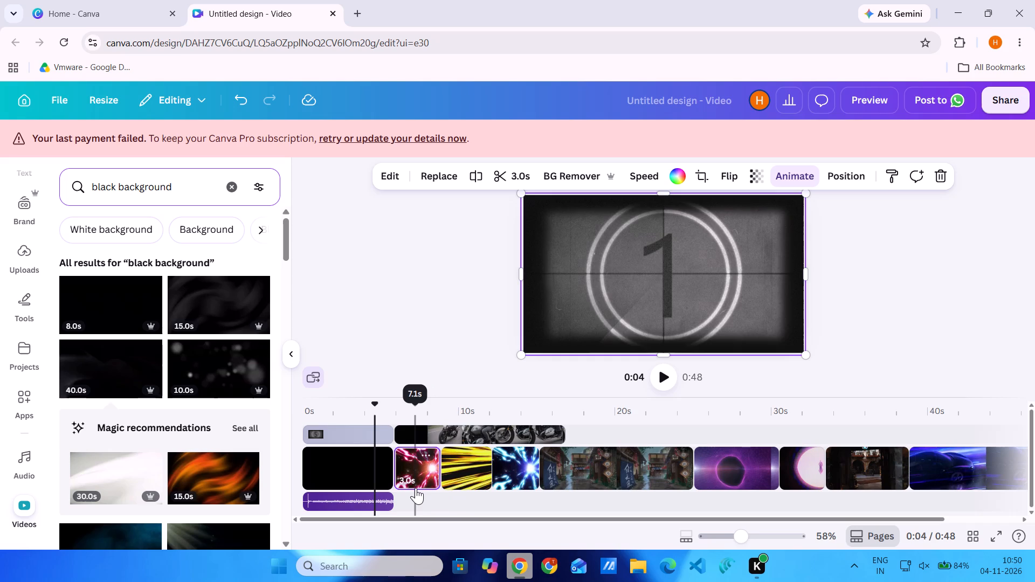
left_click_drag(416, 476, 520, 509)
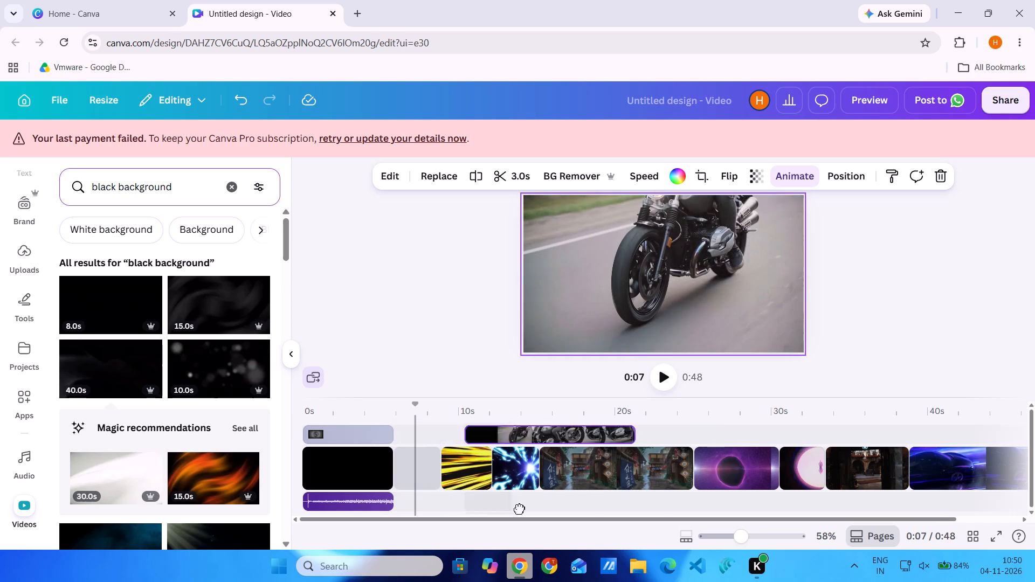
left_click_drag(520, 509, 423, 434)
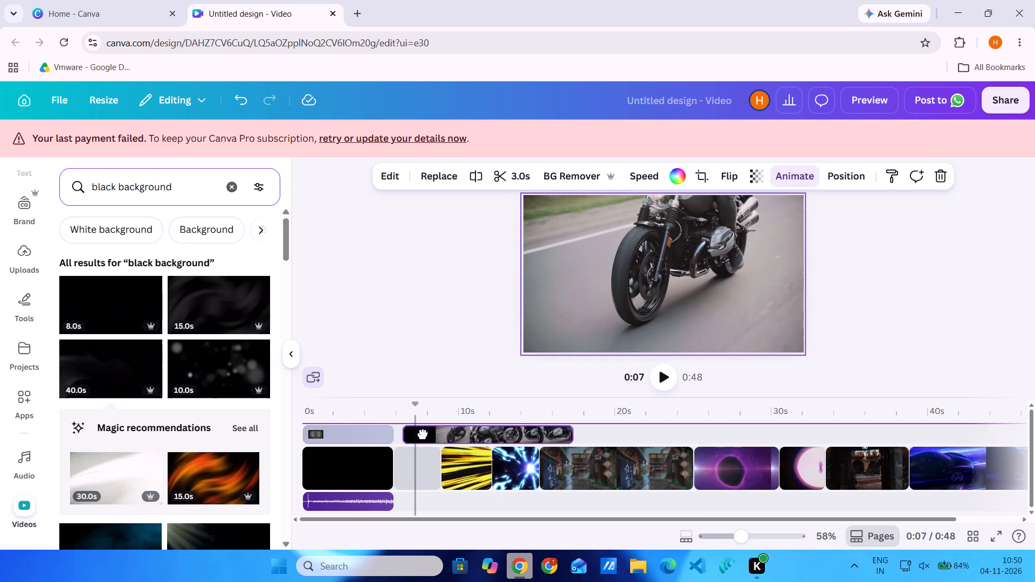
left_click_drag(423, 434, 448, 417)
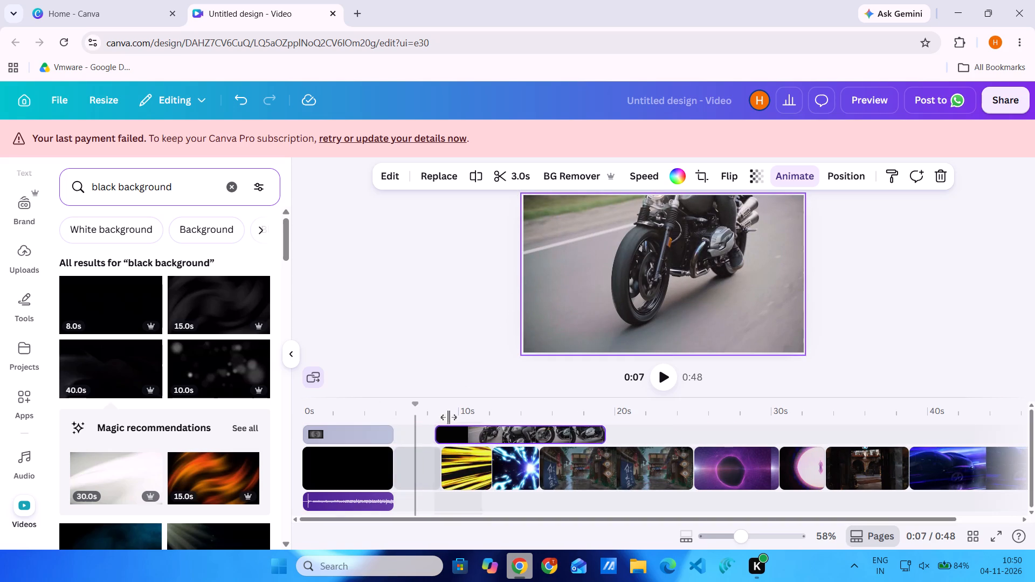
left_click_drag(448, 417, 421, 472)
Move the car, dark archway and glowing-circle clips from the end of the main page track onto layer tracks above.
scroll(643, 529, "left", 1)
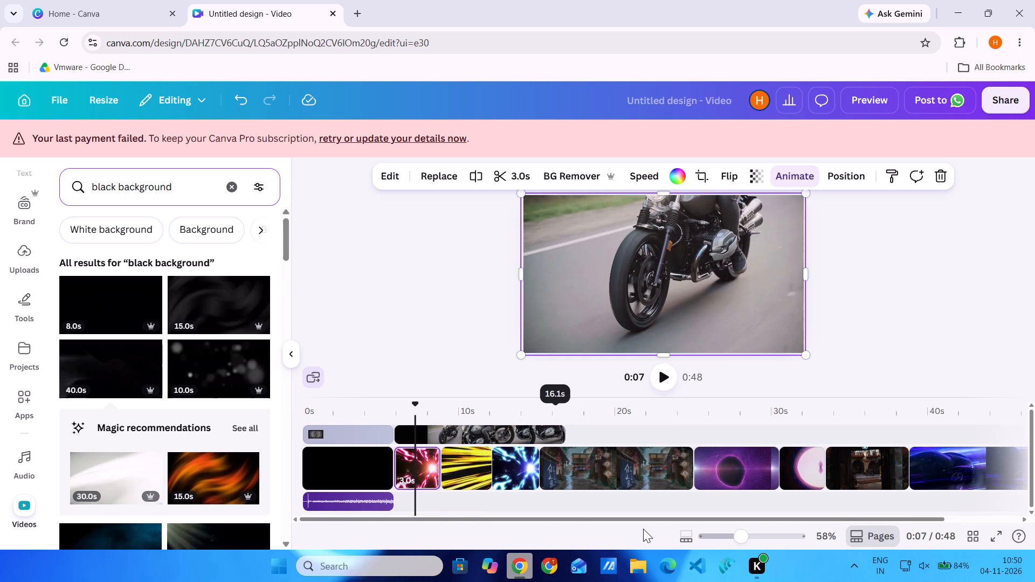
scroll(643, 529, "left", 1)
scroll(783, 500, "left", 2)
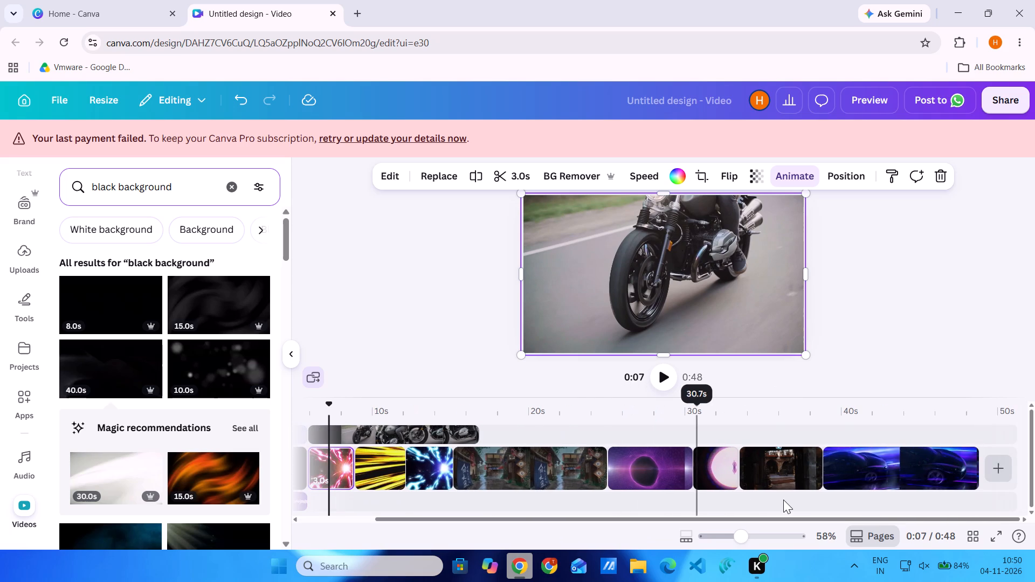
left_click_drag(903, 475, 898, 433)
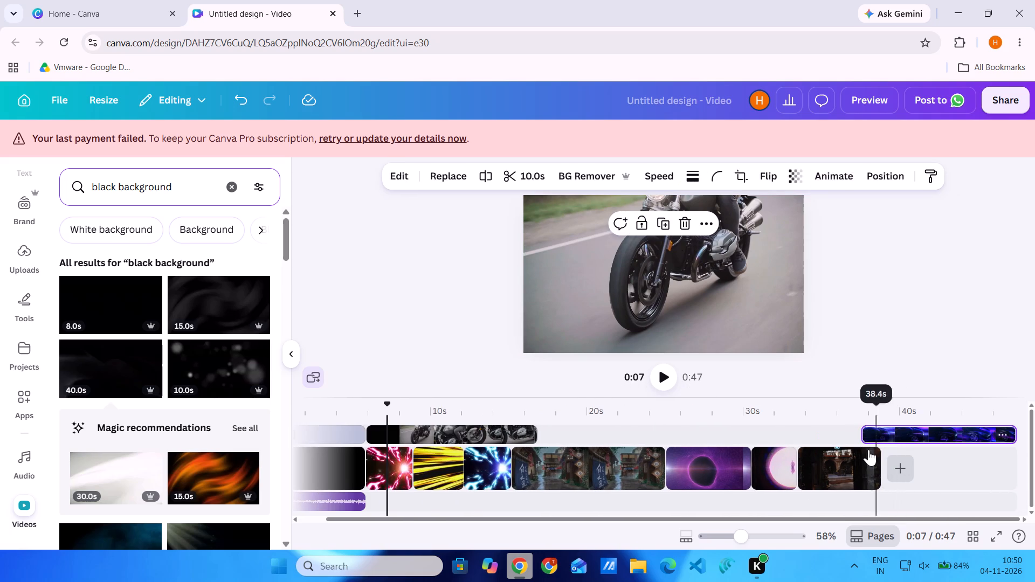
left_click_drag(854, 458, 817, 440)
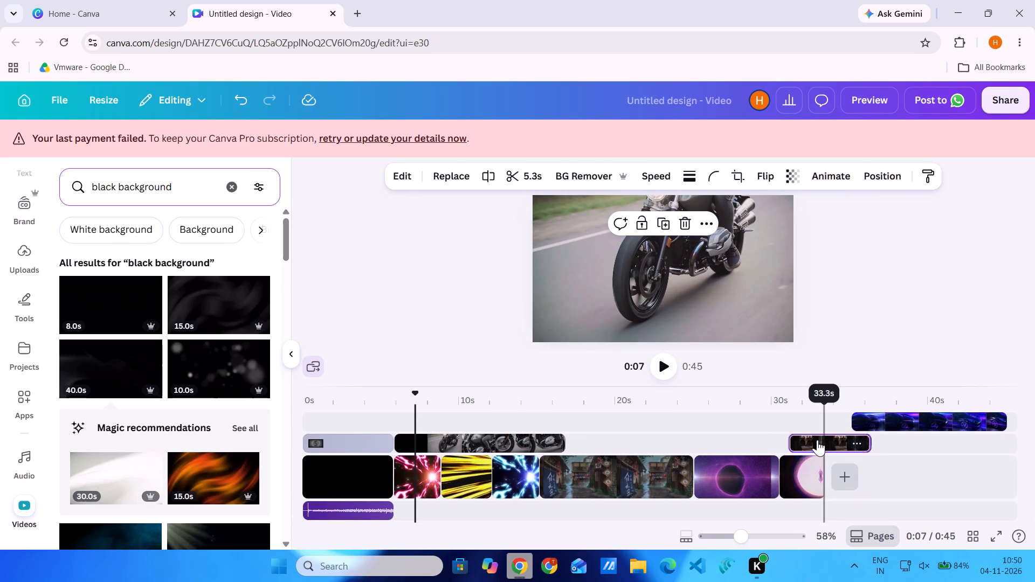
left_click_drag(817, 440, 791, 415)
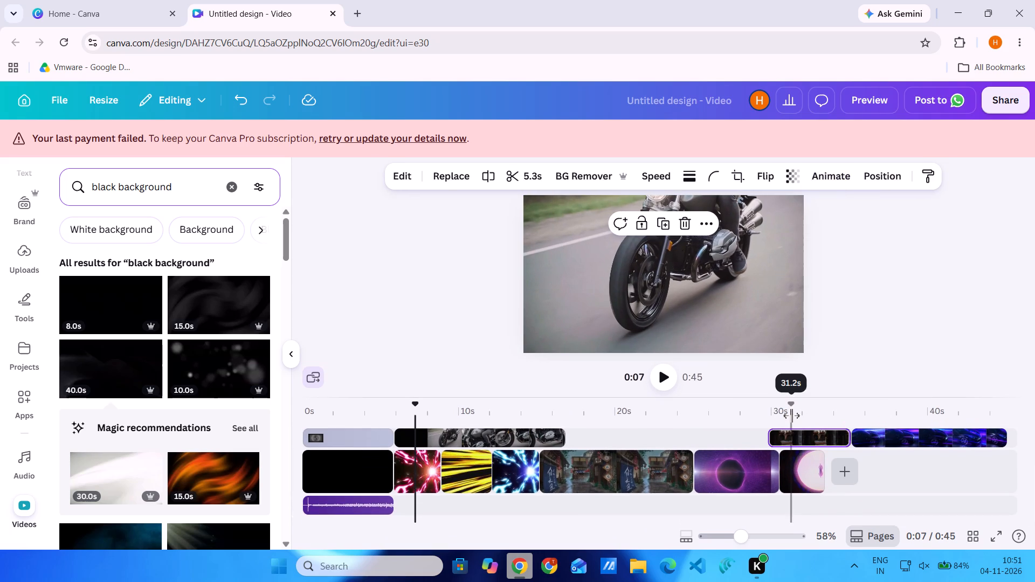
left_click_drag(796, 469, 734, 443)
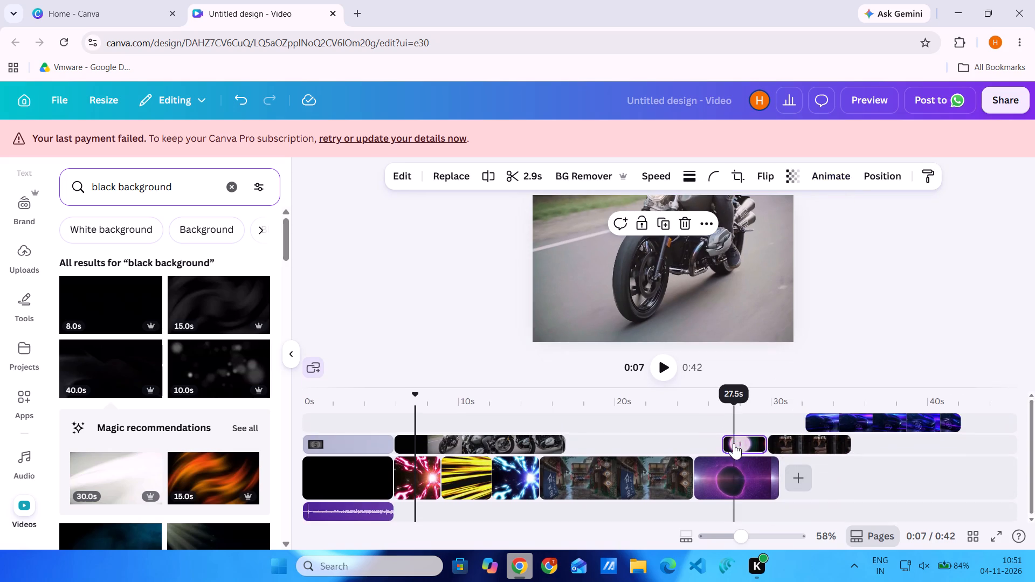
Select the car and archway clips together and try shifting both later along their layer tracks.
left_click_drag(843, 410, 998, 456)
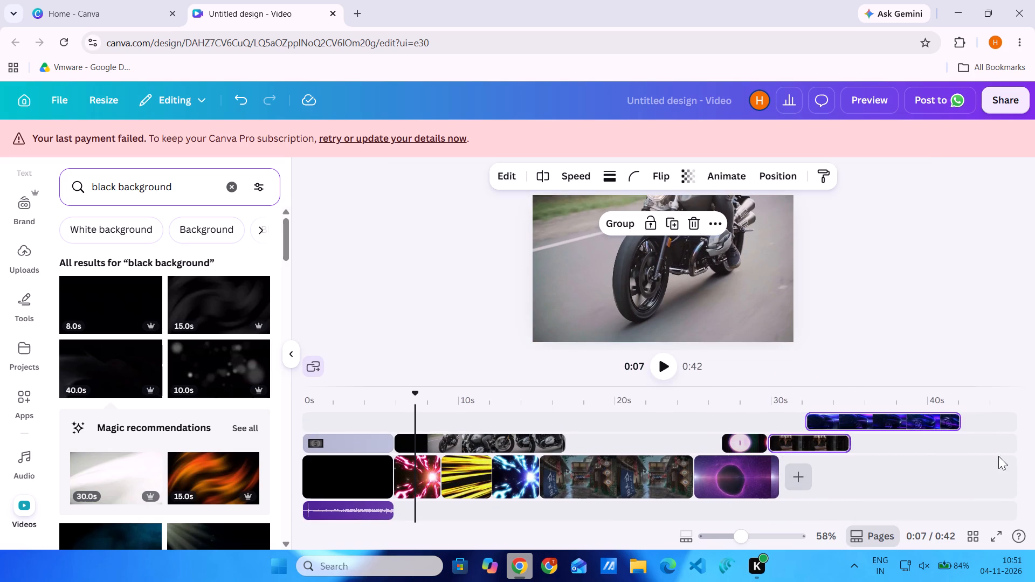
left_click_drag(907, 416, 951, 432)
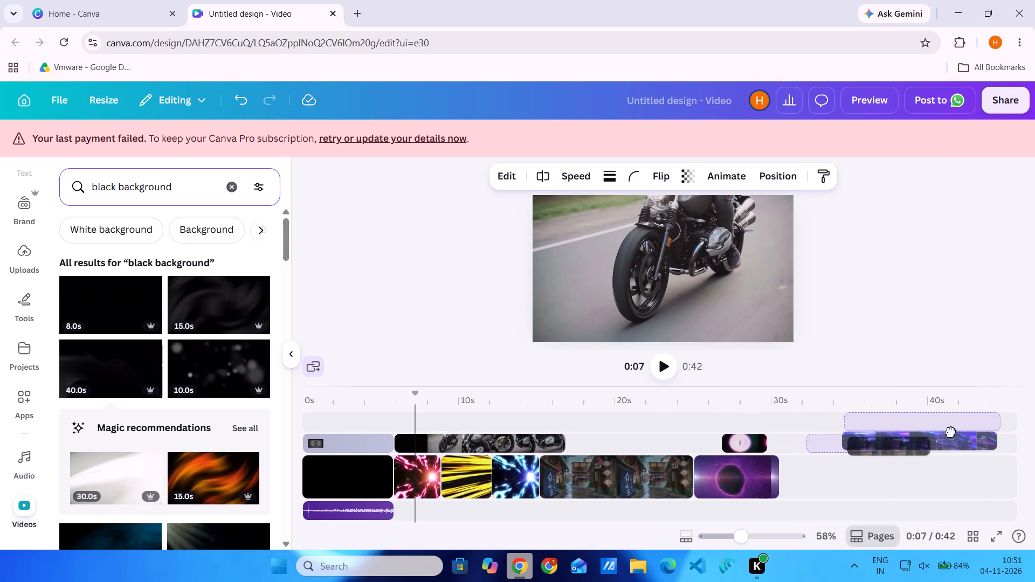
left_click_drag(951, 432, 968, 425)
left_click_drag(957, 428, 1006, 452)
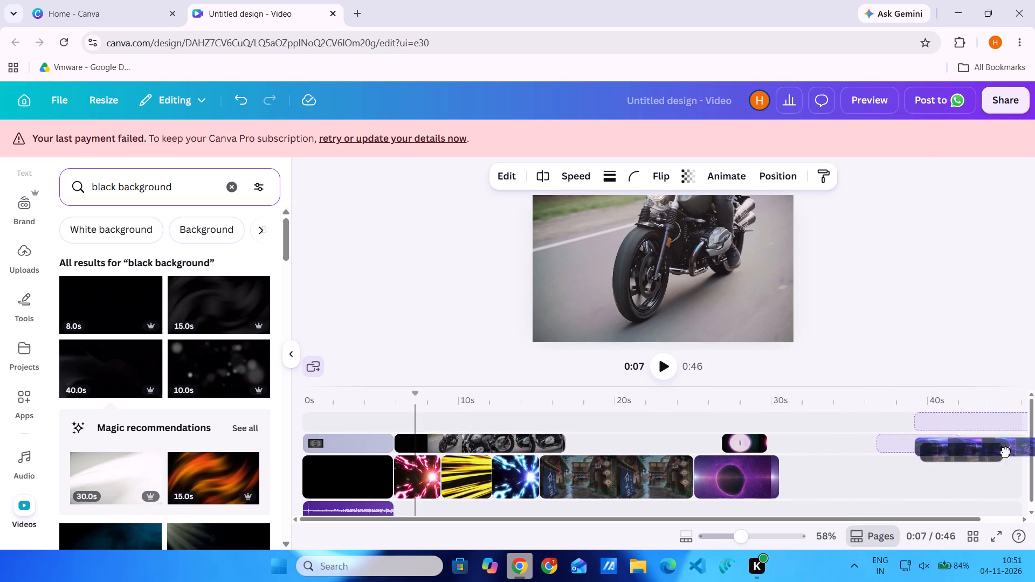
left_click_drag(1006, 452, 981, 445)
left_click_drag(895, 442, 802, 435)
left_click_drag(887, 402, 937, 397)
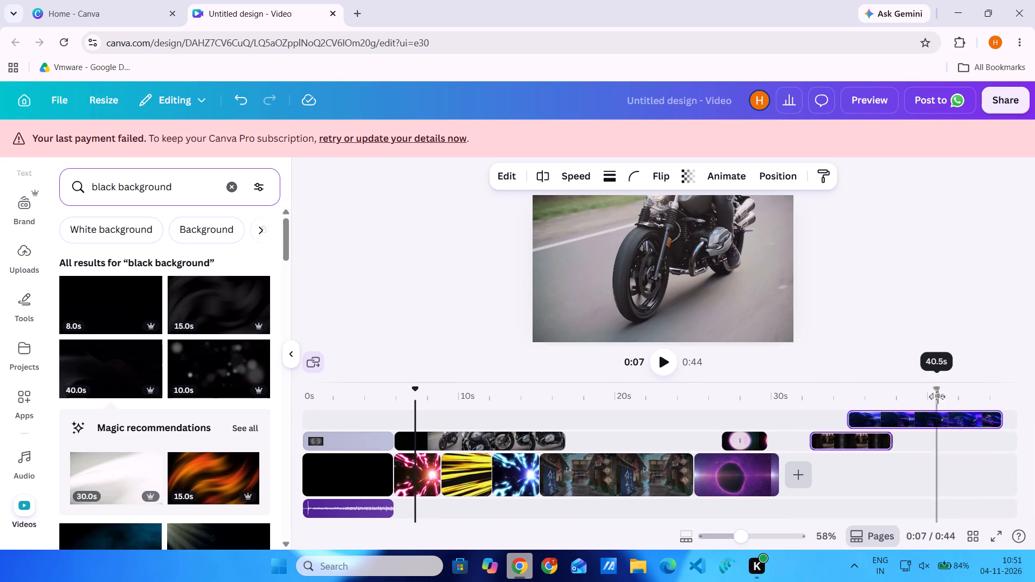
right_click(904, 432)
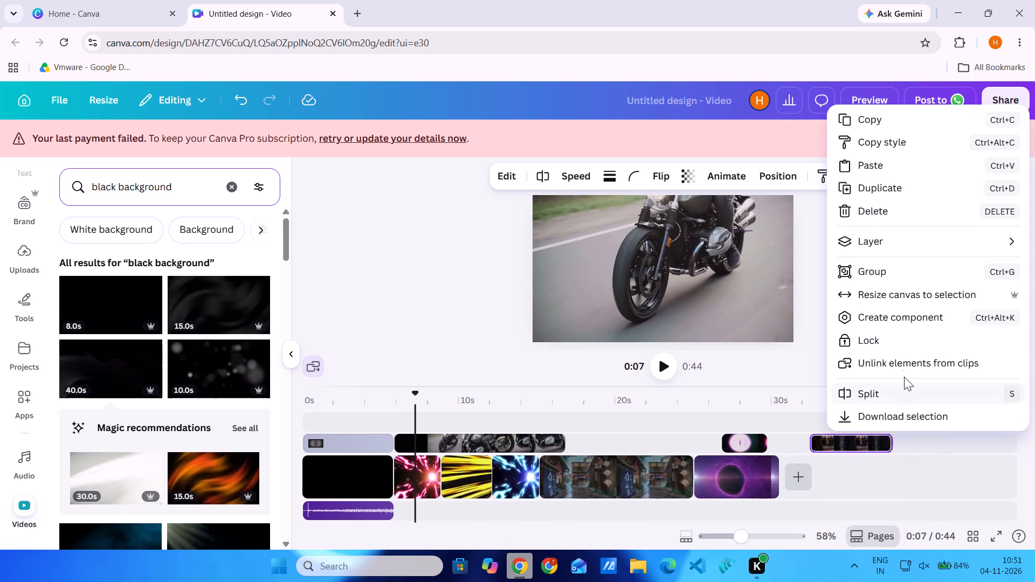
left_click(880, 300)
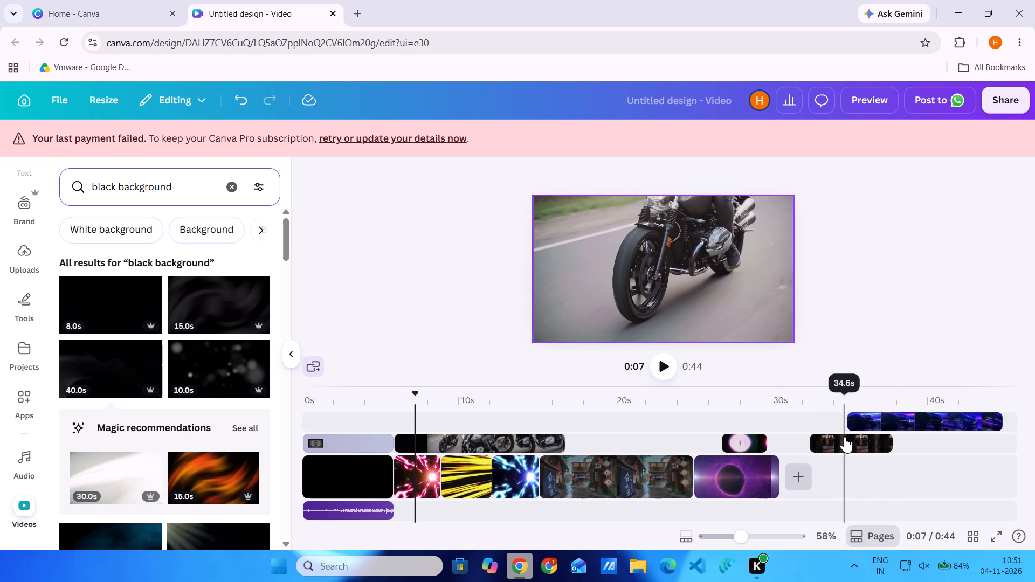
Move the car clip to start at about 41 s on the bike's layer track and place the archway clip directly before it.
left_click_drag(844, 437, 802, 438)
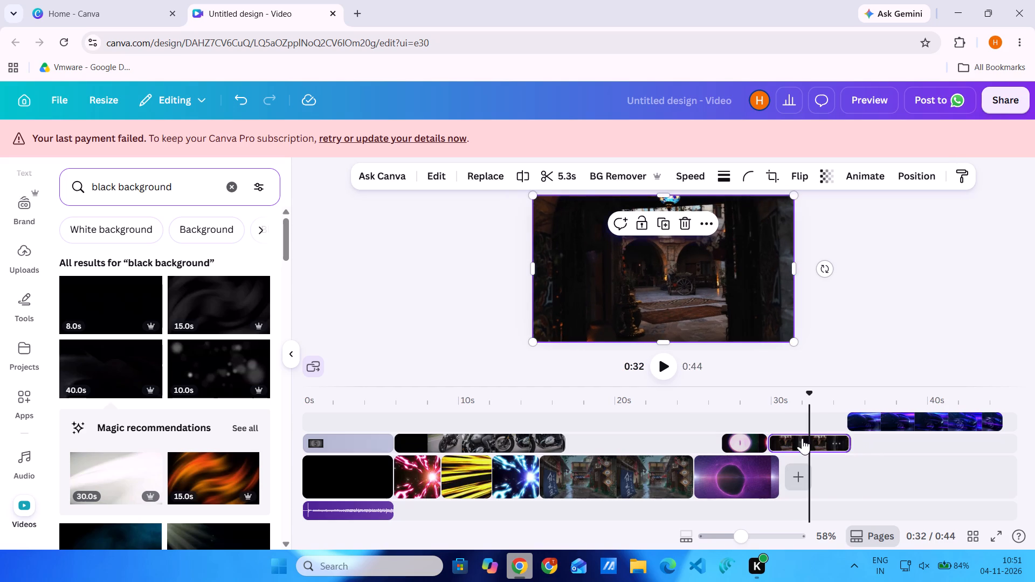
left_click_drag(885, 412, 1023, 426)
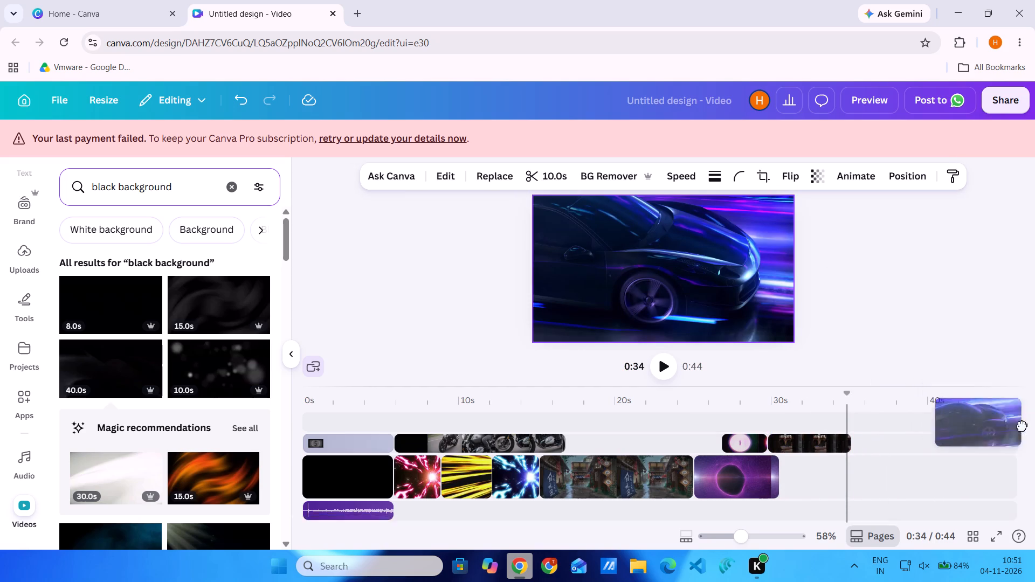
left_click_drag(1023, 426, 1034, 411)
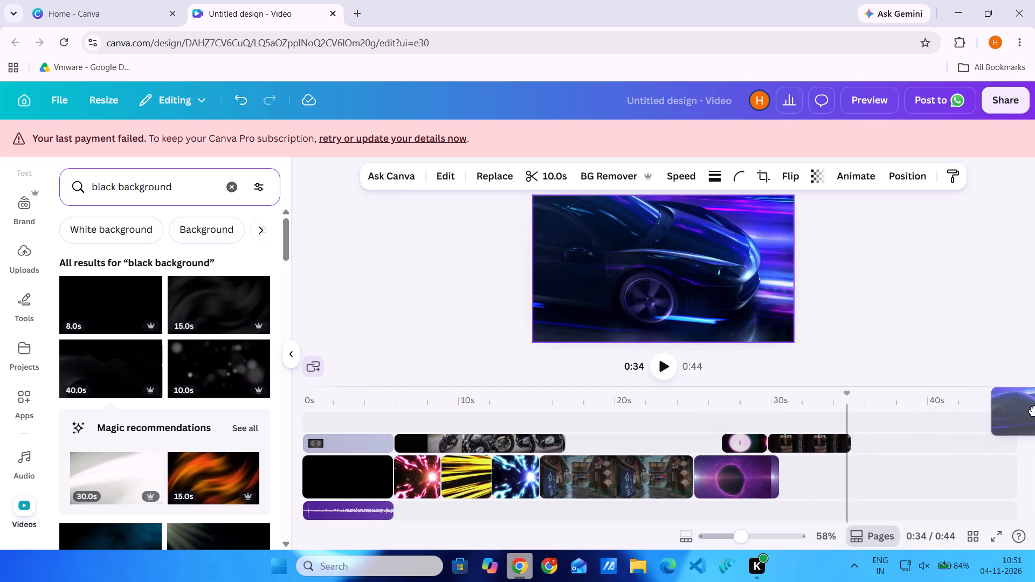
left_click_drag(1034, 411, 990, 421)
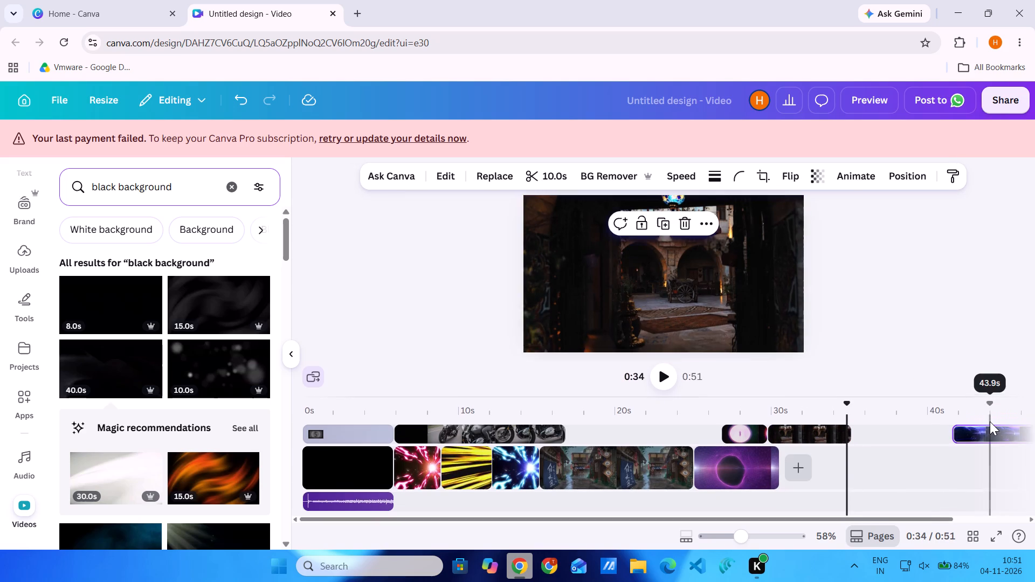
scroll(933, 457, "left", 3)
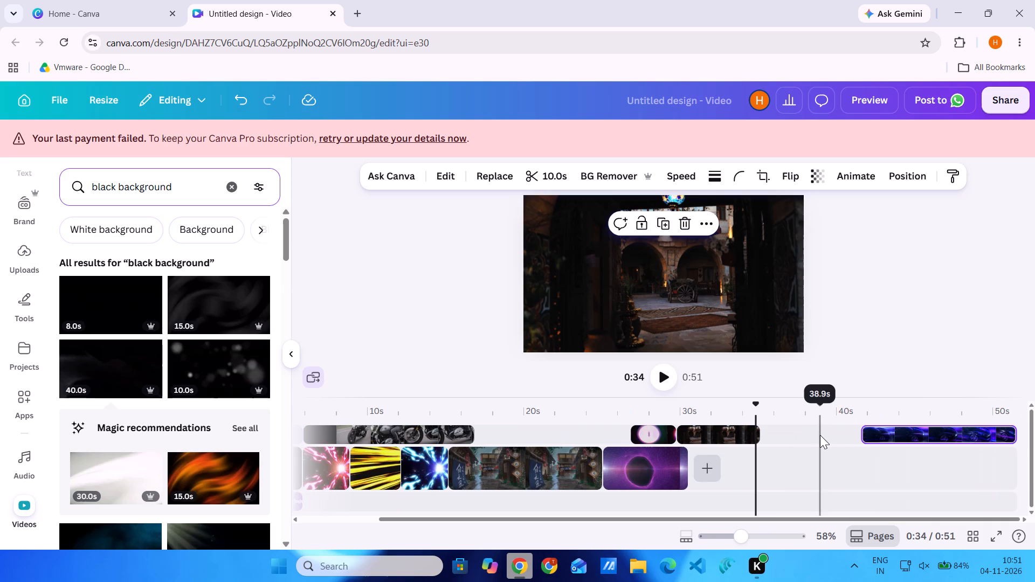
left_click_drag(704, 433, 770, 432)
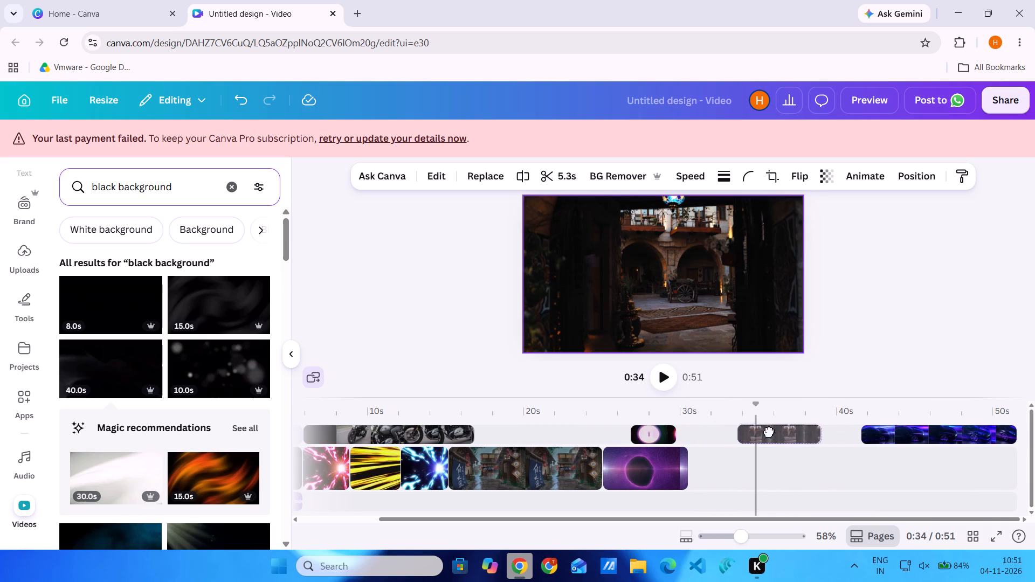
left_click_drag(770, 432, 808, 433)
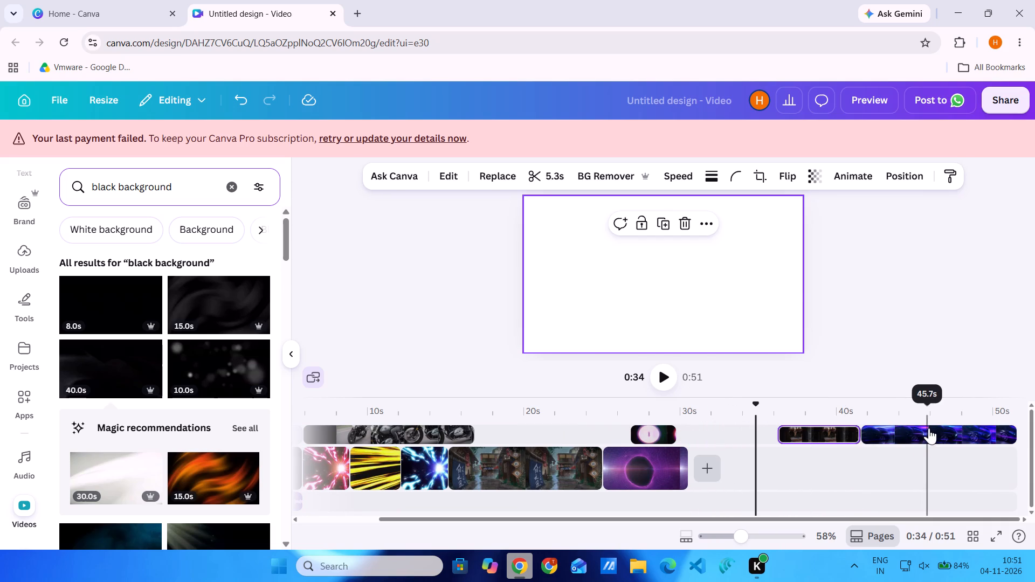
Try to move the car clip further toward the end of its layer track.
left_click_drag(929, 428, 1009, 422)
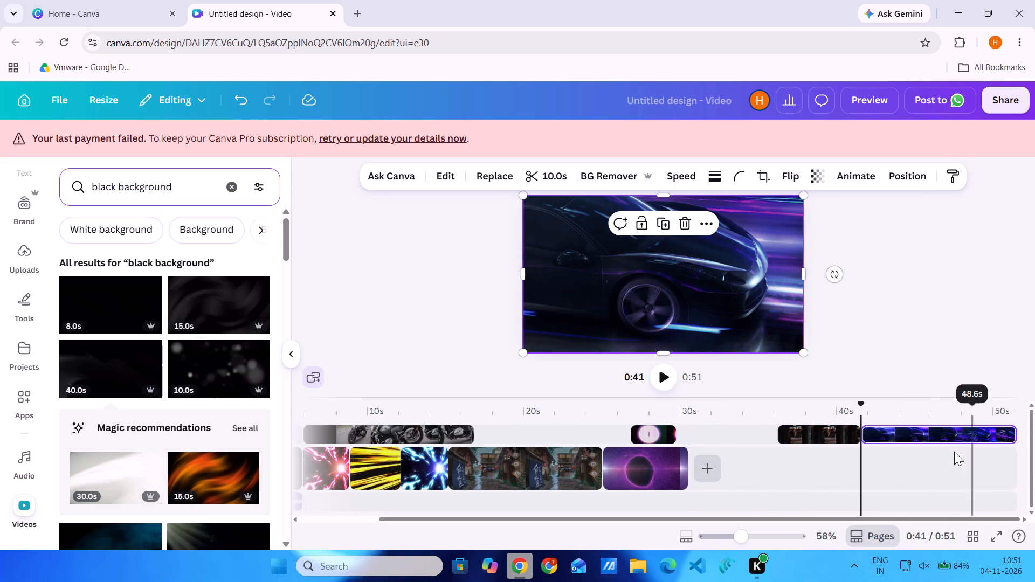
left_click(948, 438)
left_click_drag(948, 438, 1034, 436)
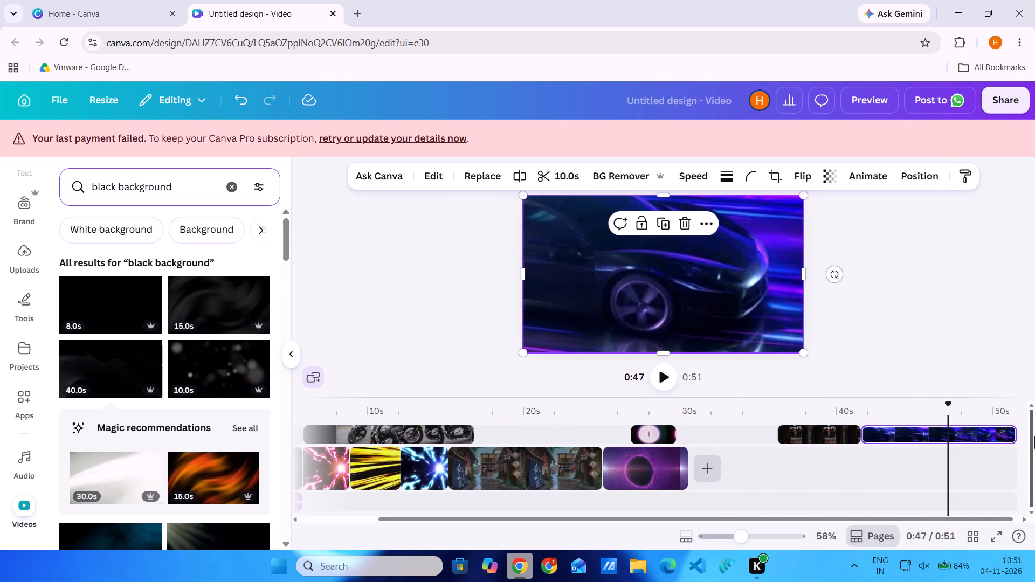
Move the glowing-circle clip along the layer track to sit directly before the archway clip.
scroll(958, 461, "left", 2)
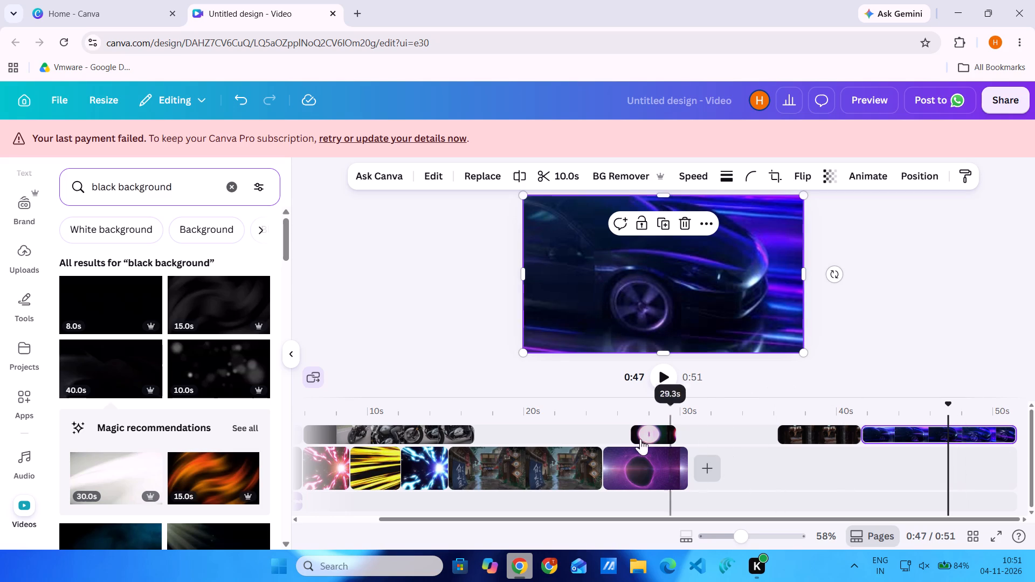
left_click_drag(647, 426, 746, 428)
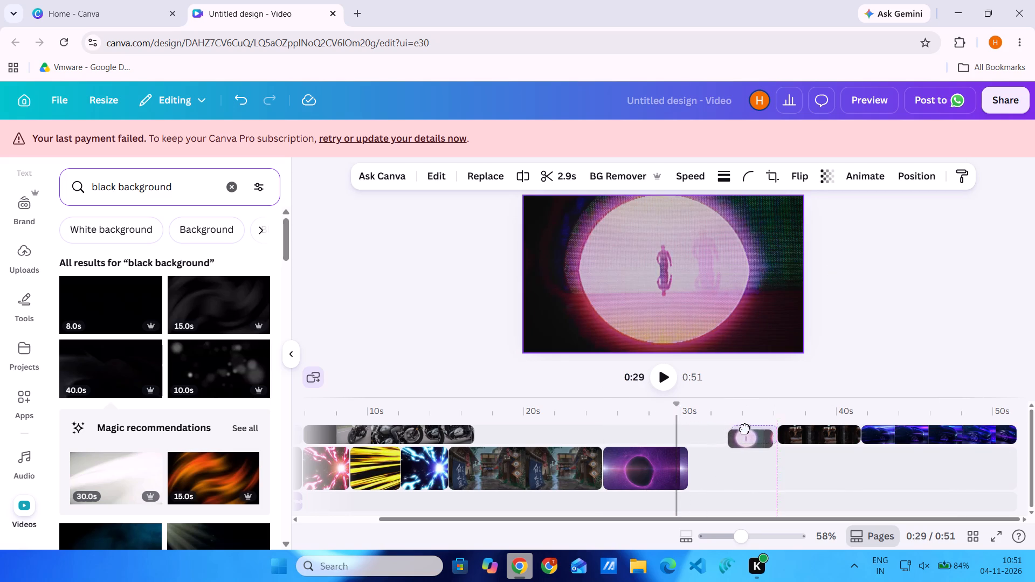
left_click_drag(746, 428, 747, 428)
Move the purple tunnel clip and the 10.8 s street clip from the main page track onto separate layer tracks.
left_click_drag(652, 464, 694, 437)
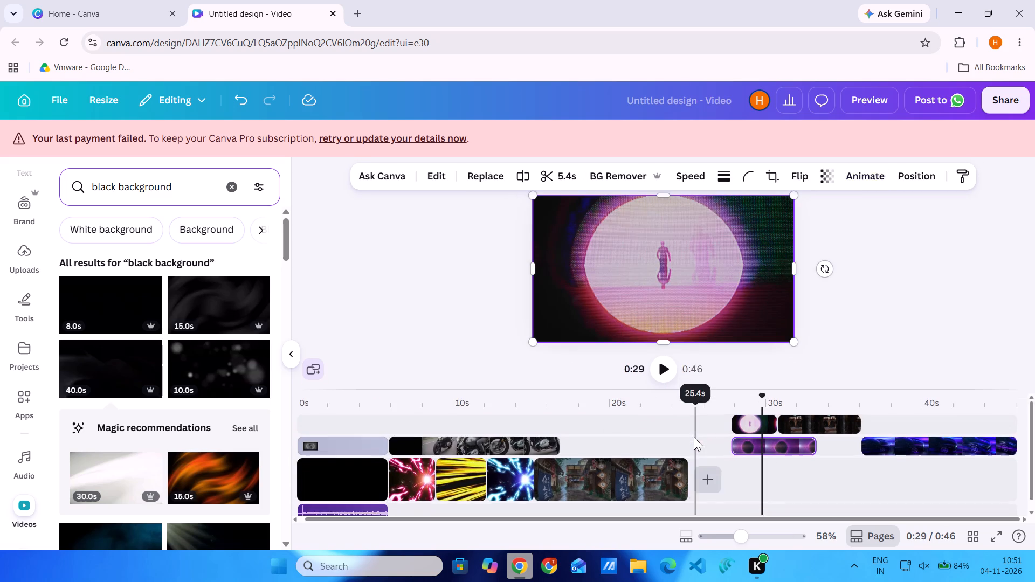
left_click_drag(680, 470, 696, 434)
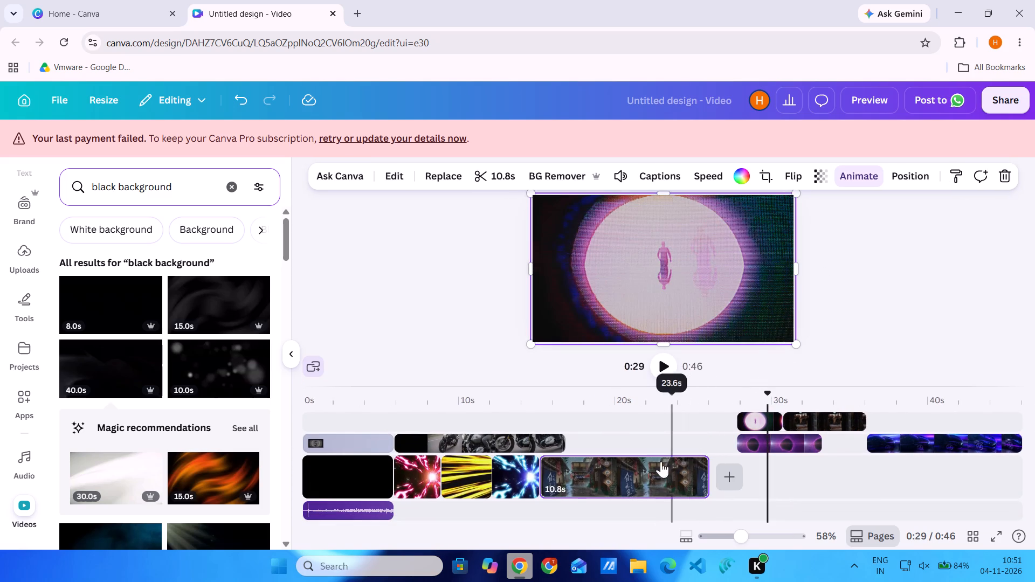
left_click_drag(647, 467, 663, 442)
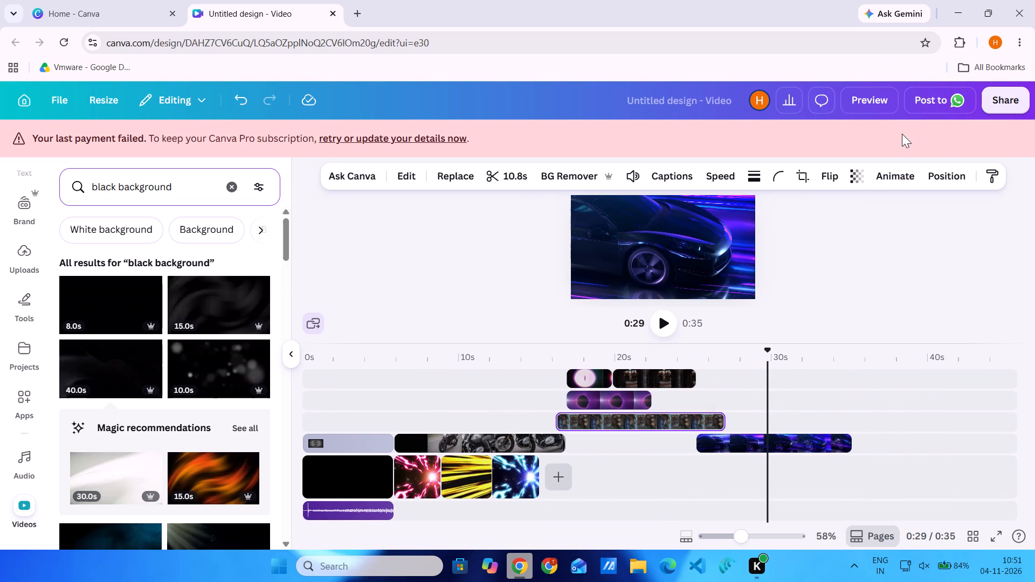
Preview the video to check the rearranged clips, and close the preview.
left_click(877, 105)
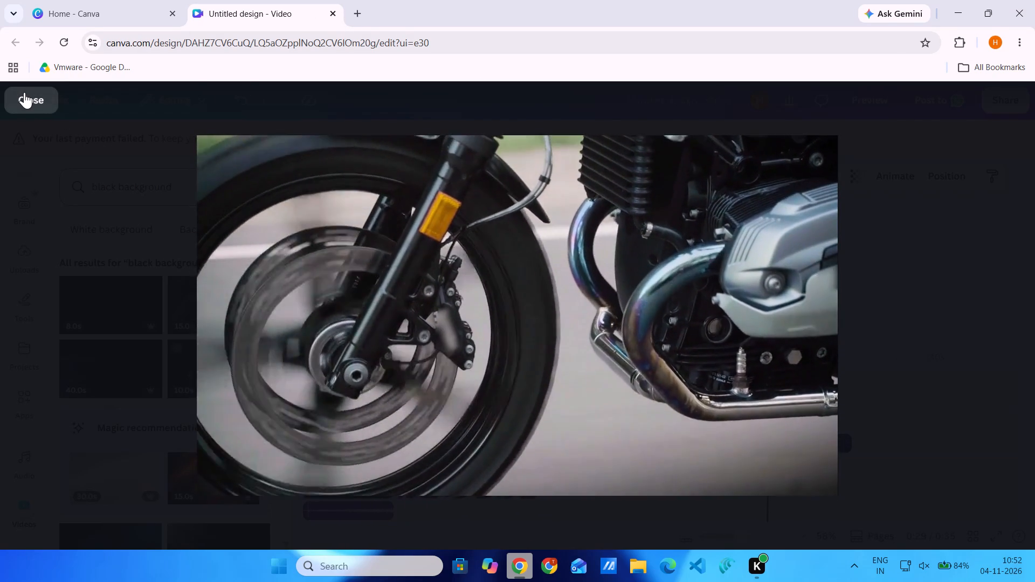
left_click(24, 92)
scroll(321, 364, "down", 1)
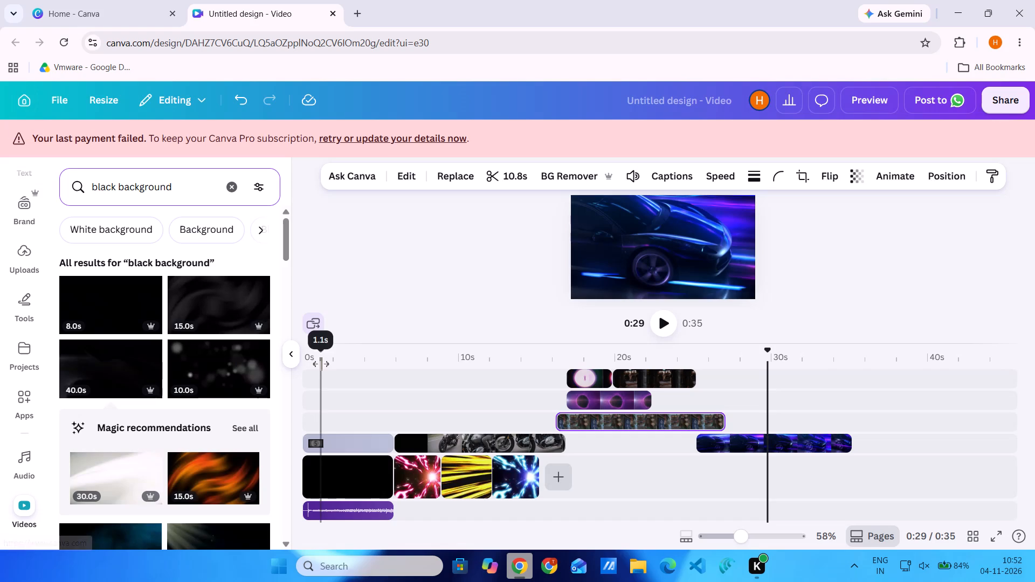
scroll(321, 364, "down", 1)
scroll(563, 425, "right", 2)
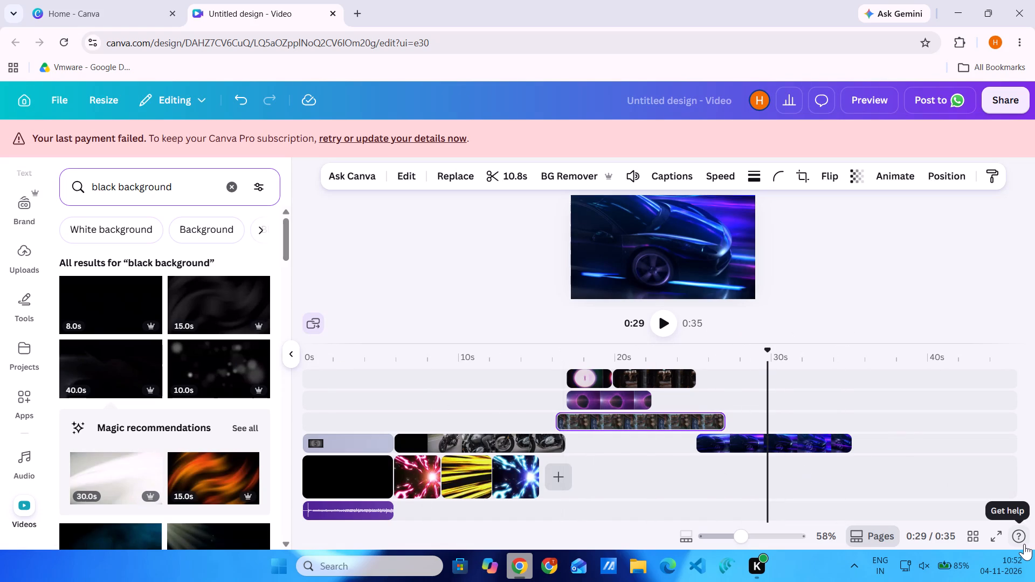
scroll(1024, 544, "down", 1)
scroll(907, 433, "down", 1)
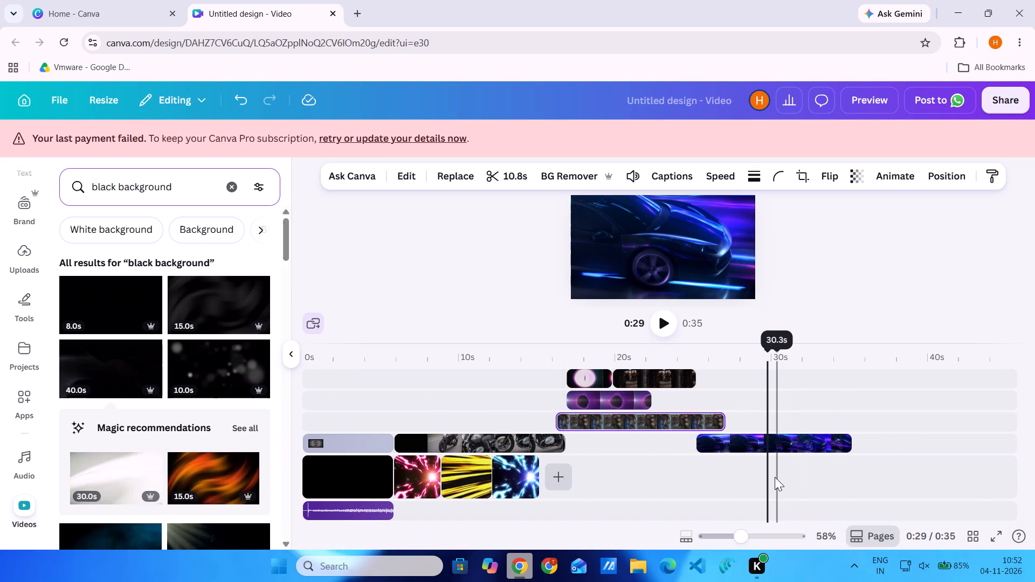